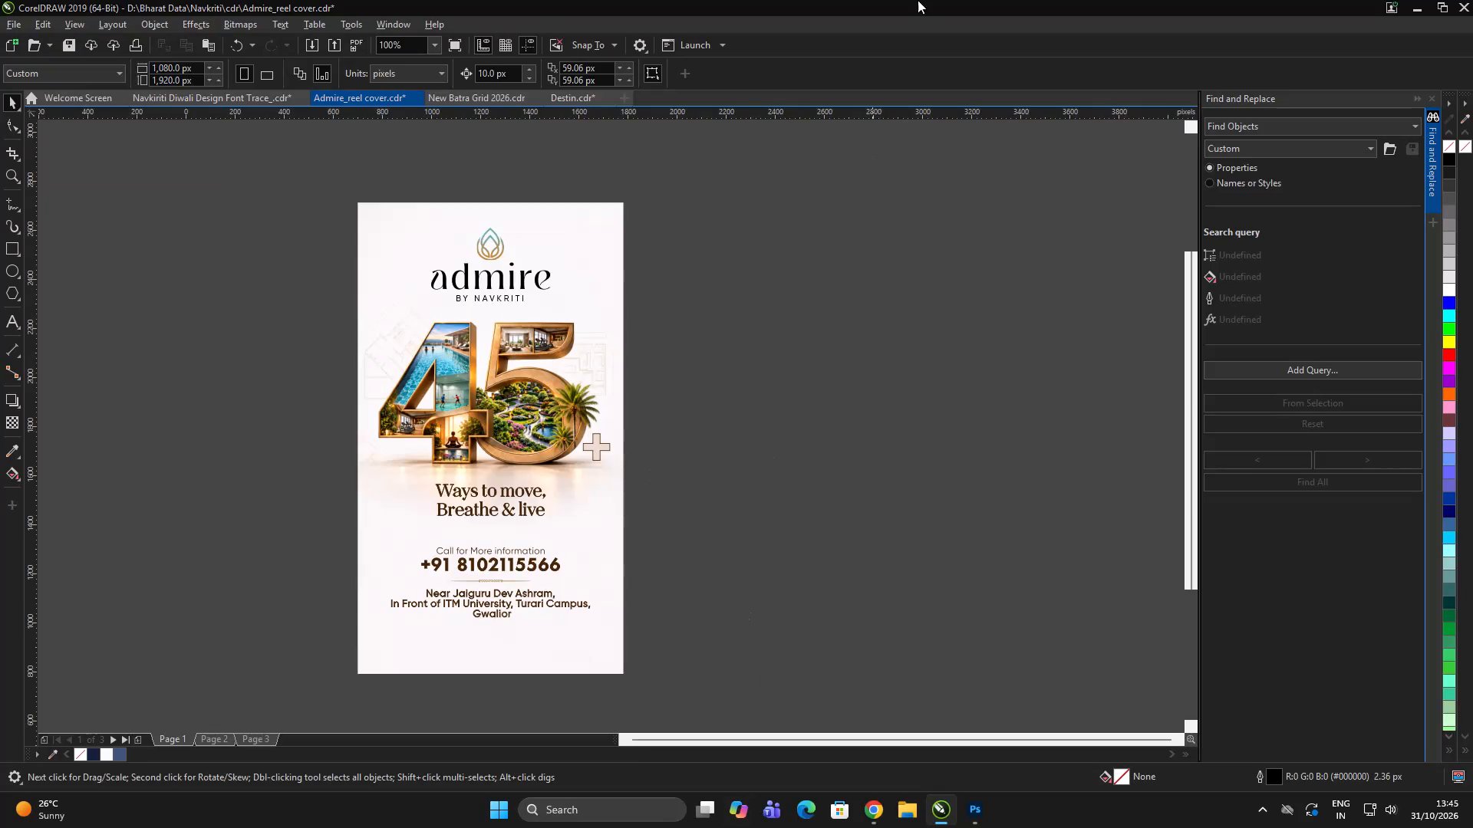
# Switch to the open Navkiriti Diwali Design Font Trace document and look over its page 2.
pyautogui.doubleClick(868, 362)
pyautogui.moveTo(866, 360); pyautogui.dragTo(855, 345)
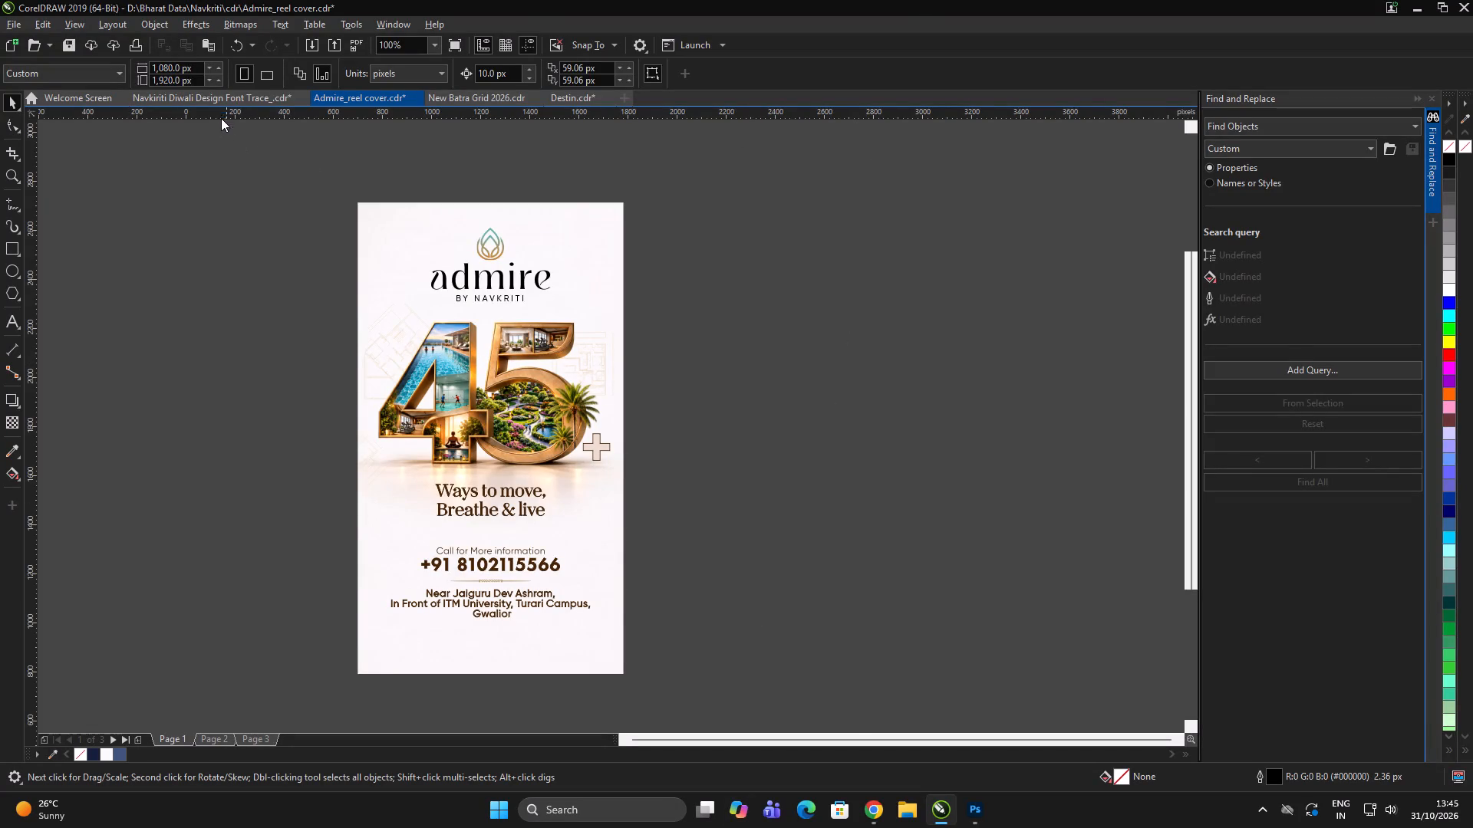
pyautogui.click(219, 107)
pyautogui.click(225, 100)
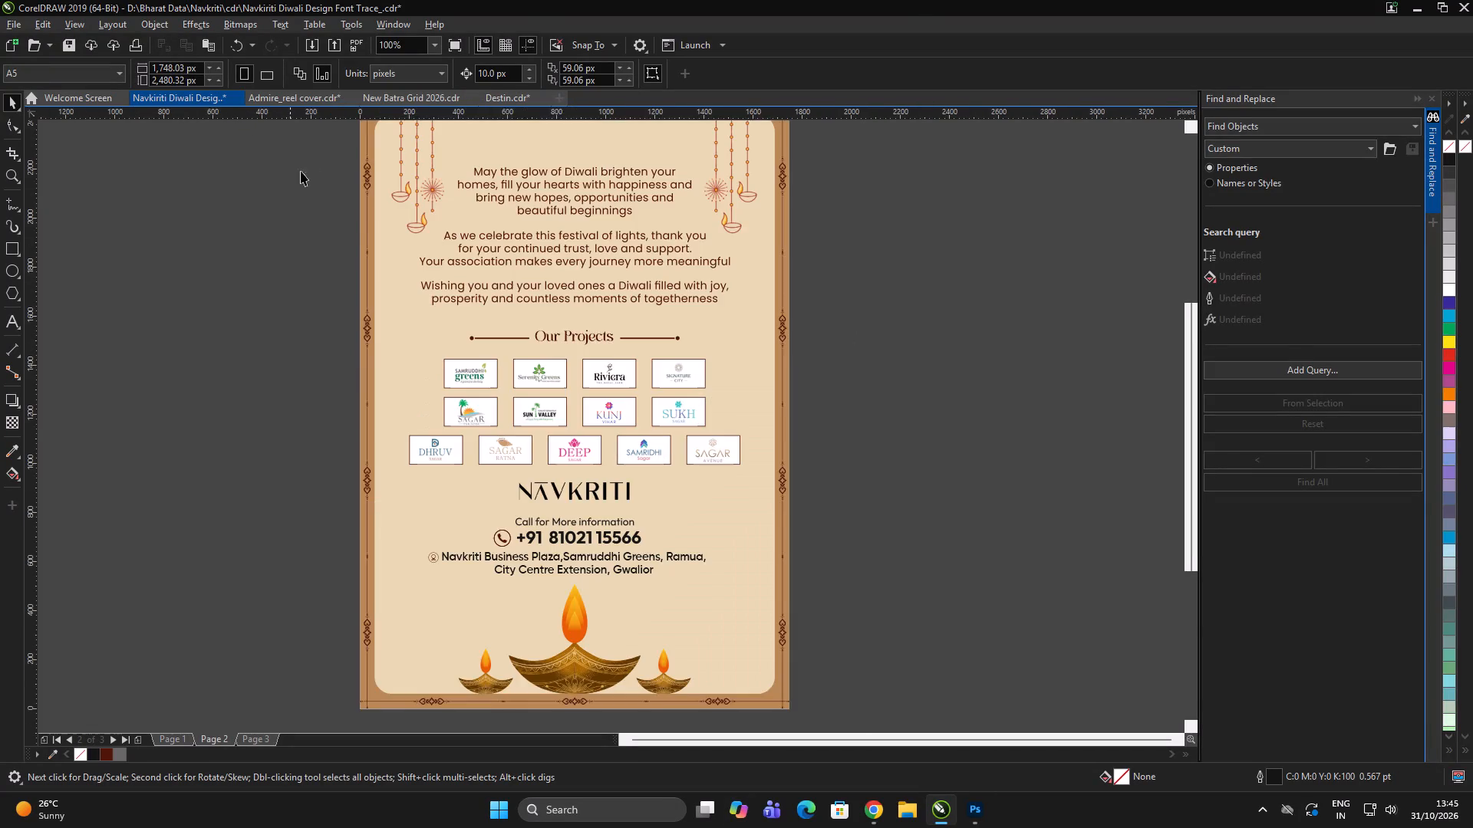
pyautogui.scroll(-3, 811, 378)
pyautogui.click(862, 395)
pyautogui.click(867, 393)
pyautogui.moveTo(846, 219); pyautogui.dragTo(292, 564)
pyautogui.doubleClick(456, 552)
pyautogui.moveTo(466, 547); pyautogui.dragTo(470, 574)
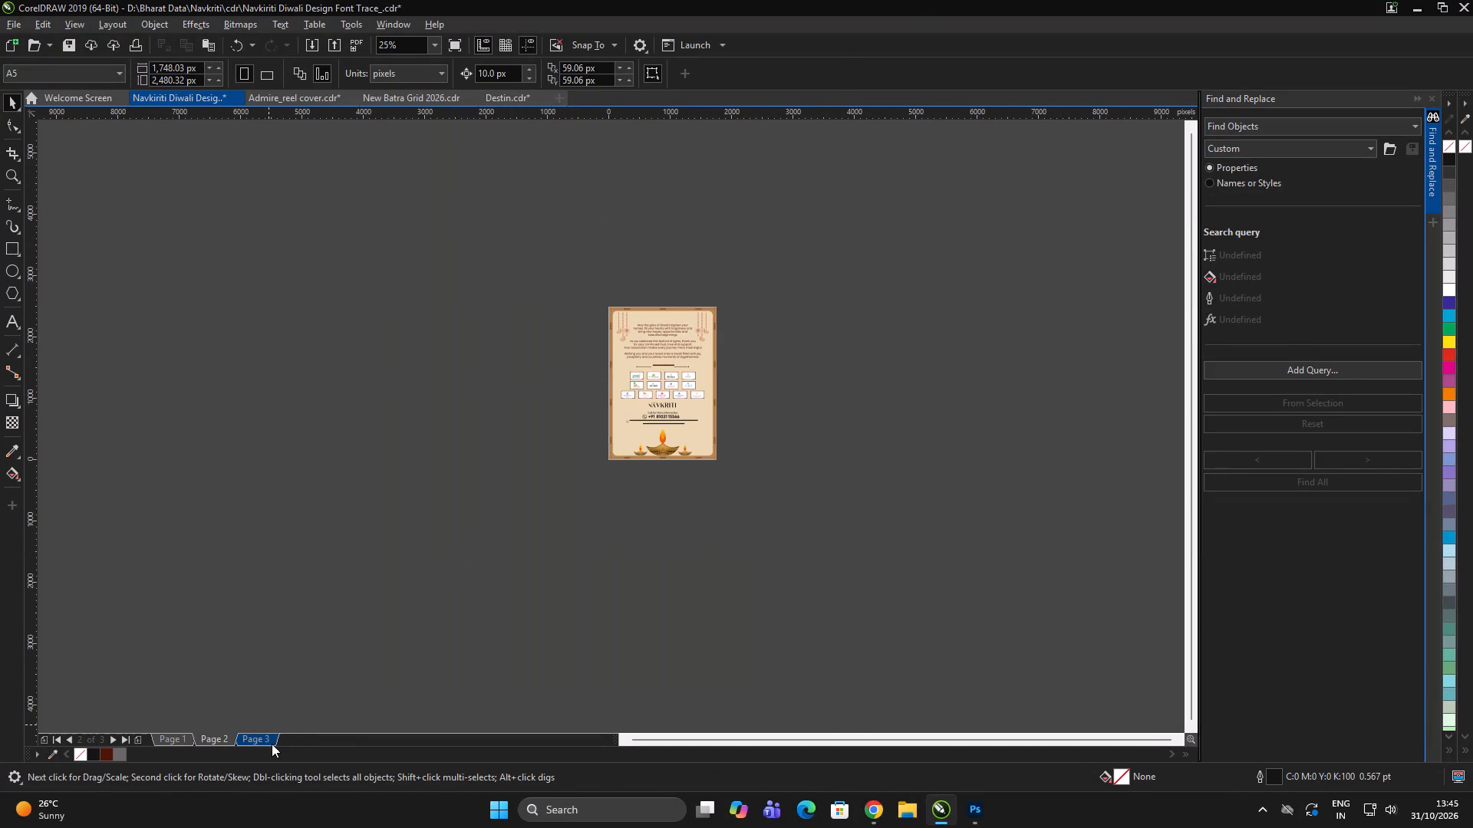
# Delete all the artwork on page 3 of the Diwali design document.
pyautogui.click(265, 739)
pyautogui.doubleClick(516, 598)
pyautogui.moveTo(944, 563); pyautogui.dragTo(421, 203)
pyautogui.scroll(1, 664, 443)
pyautogui.press('Delete')
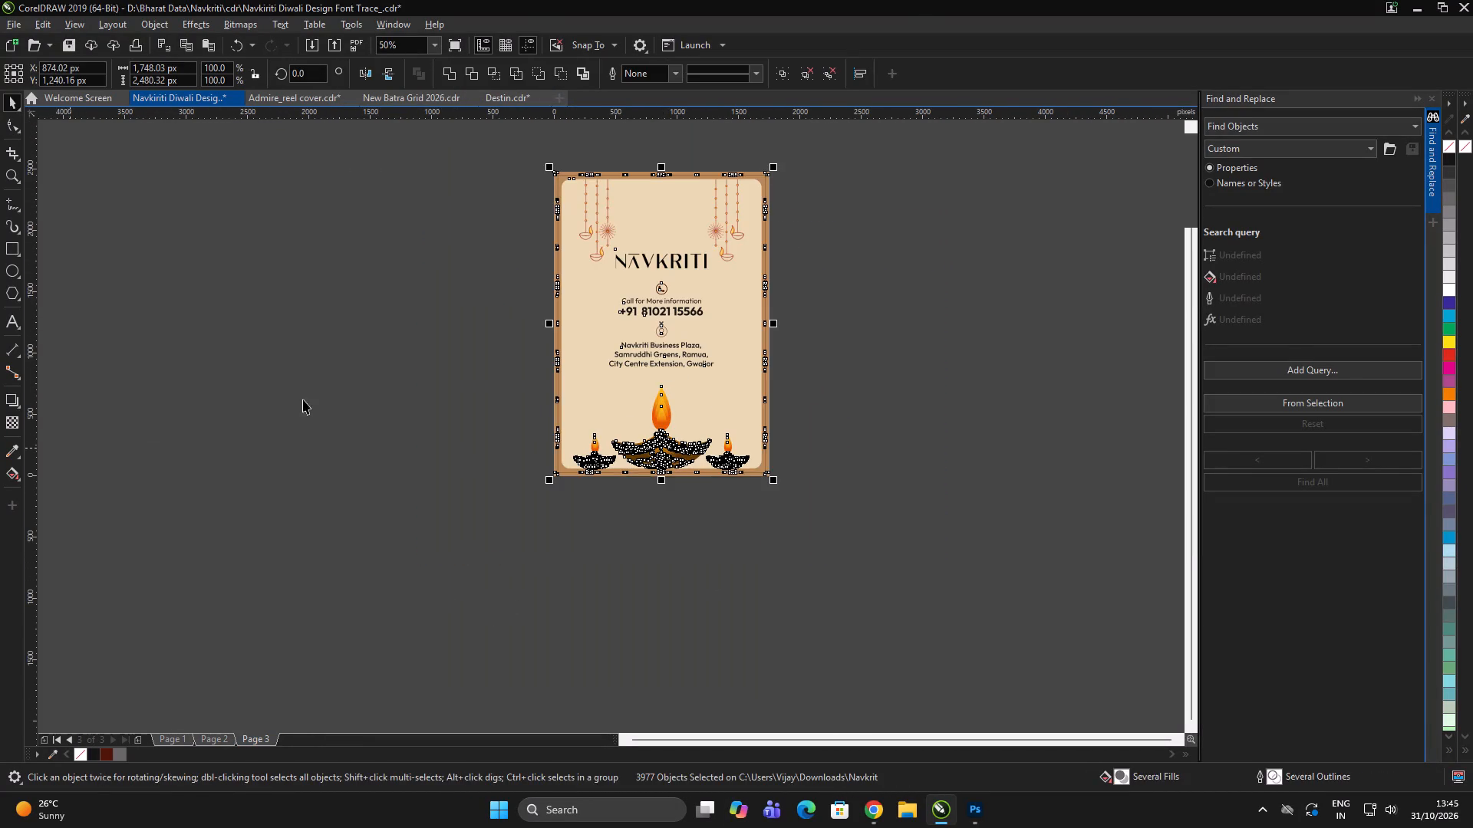
pyautogui.doubleClick(92, 338)
pyautogui.doubleClick(598, 359)
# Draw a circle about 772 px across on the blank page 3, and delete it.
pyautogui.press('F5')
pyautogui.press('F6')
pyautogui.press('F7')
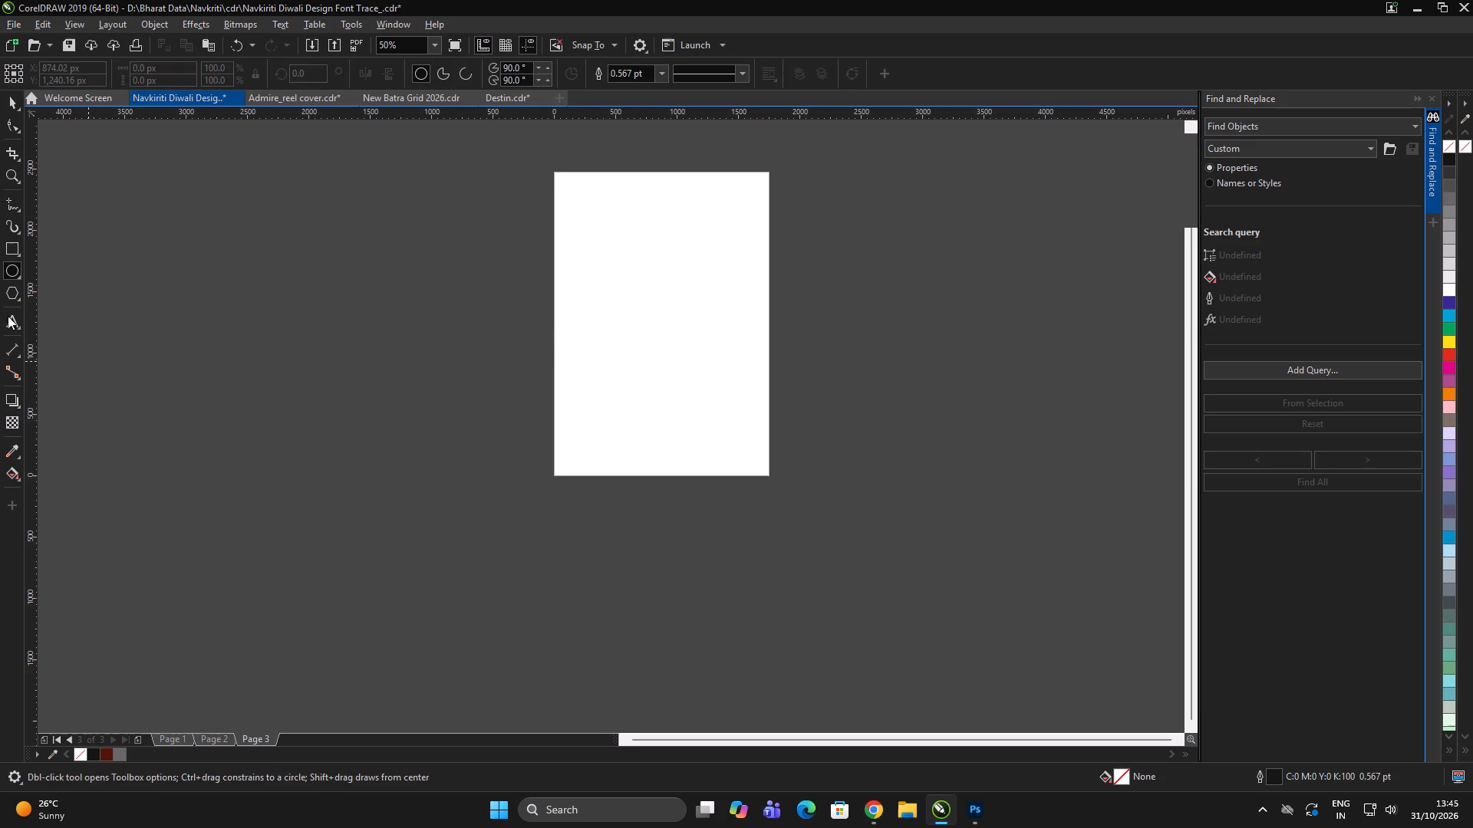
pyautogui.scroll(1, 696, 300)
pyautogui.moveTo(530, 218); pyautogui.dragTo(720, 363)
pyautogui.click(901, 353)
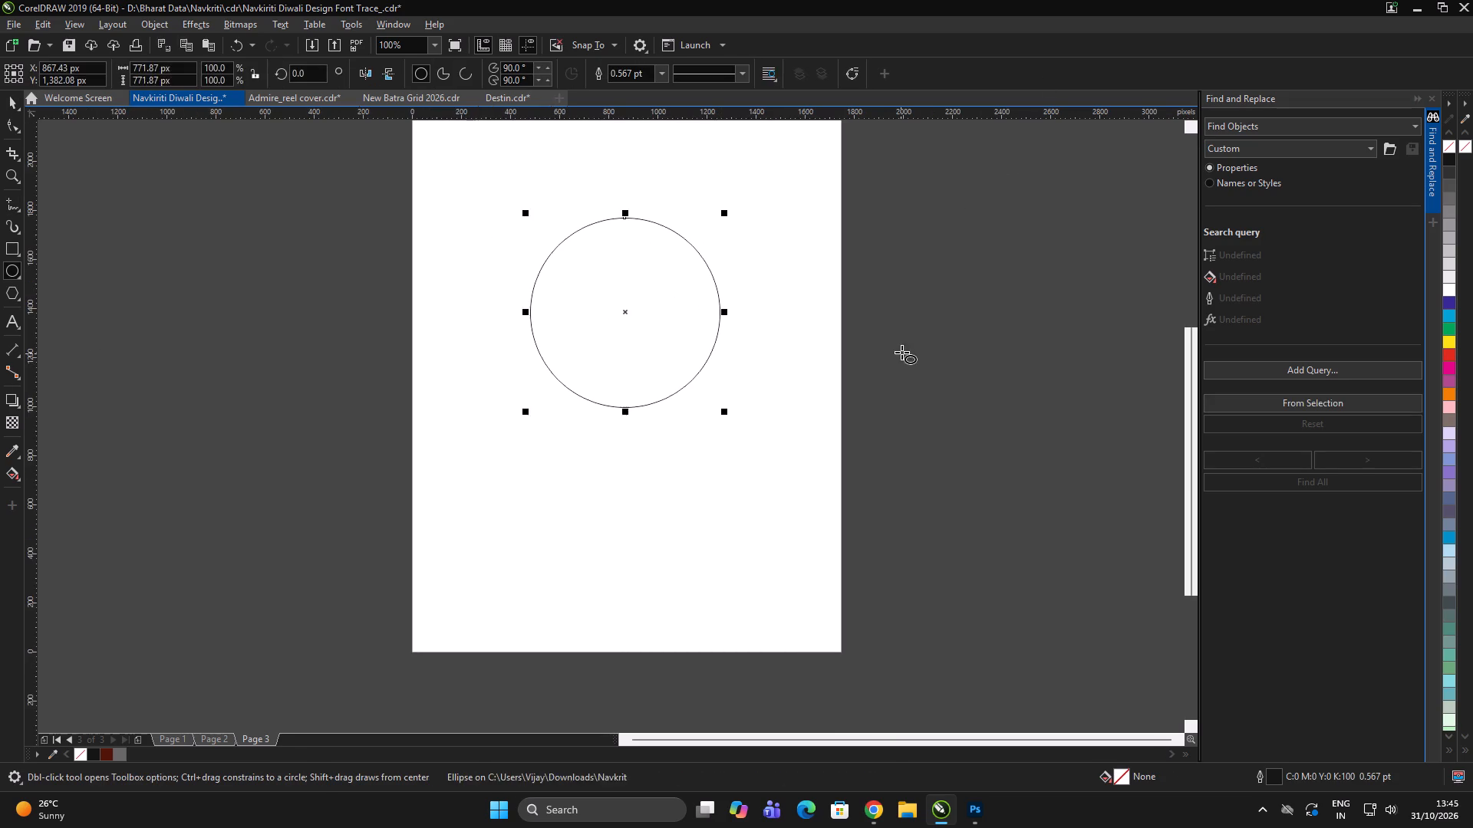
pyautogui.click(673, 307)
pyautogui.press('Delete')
# Draw a rectangle about 878 by 494 px in the upper half of page 3.
pyautogui.press('F5')
pyautogui.press('F6')
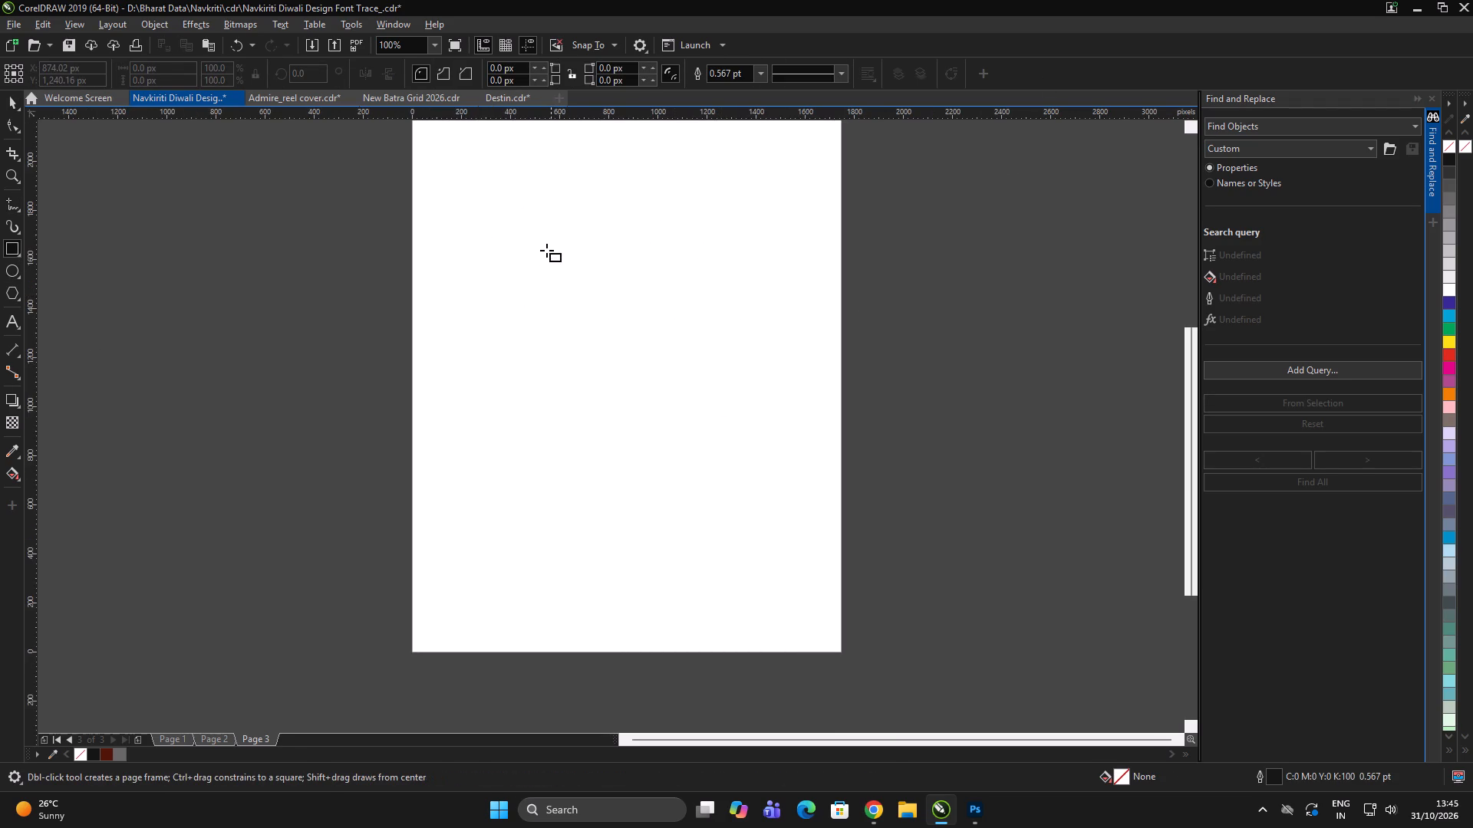
pyautogui.moveTo(545, 249); pyautogui.dragTo(760, 370)
pyautogui.press('space')
pyautogui.click(997, 371)
pyautogui.click(642, 298)
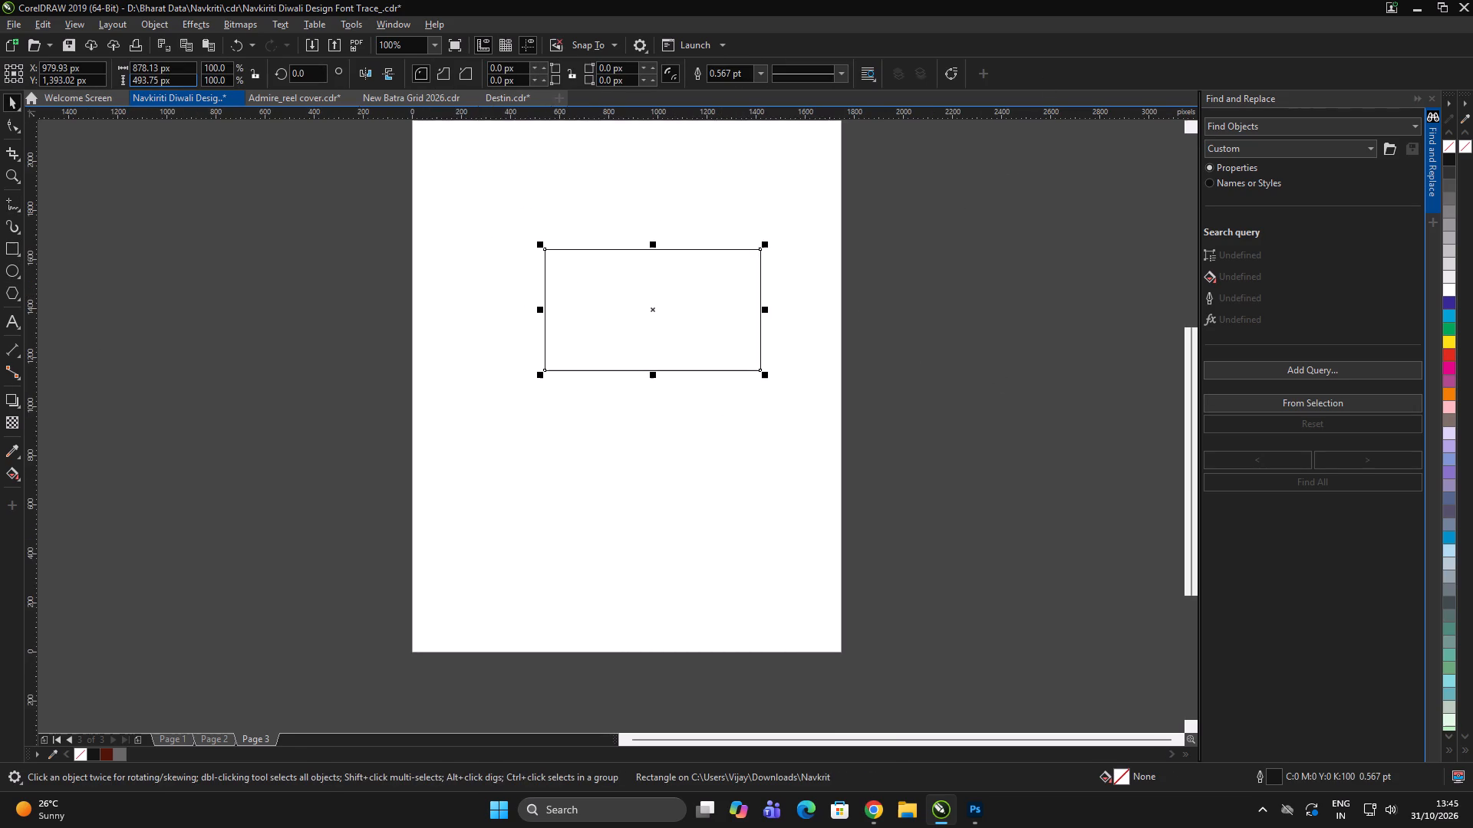
# Change the document units to inches.
pyautogui.click(329, 306)
pyautogui.click(411, 70)
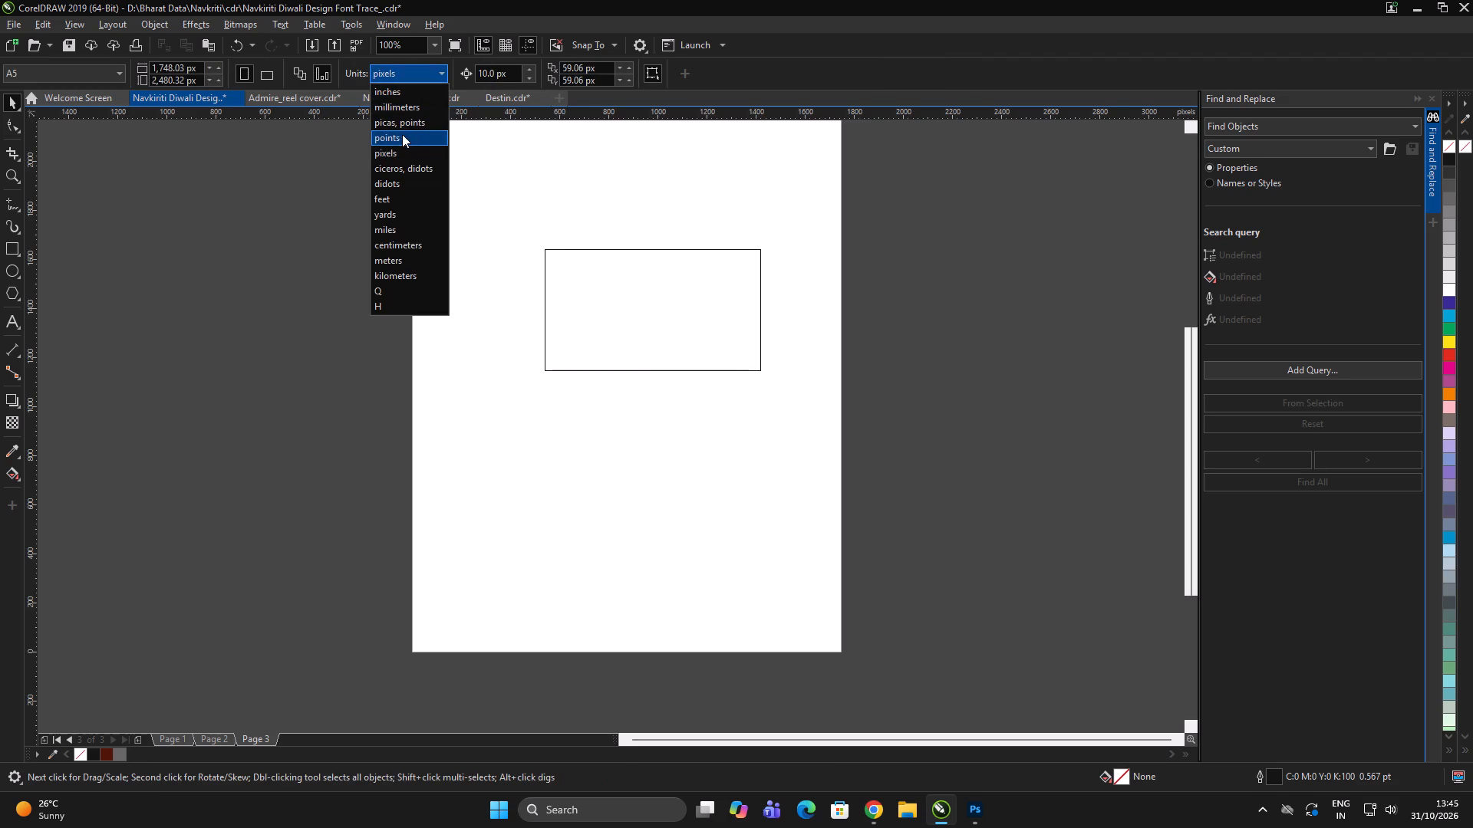
pyautogui.click(400, 94)
# Resize the rectangle on page 3 to 3.5 by 2 inches and centre it on the page.
pyautogui.click(561, 264)
pyautogui.moveTo(184, 66); pyautogui.dragTo(147, 69)
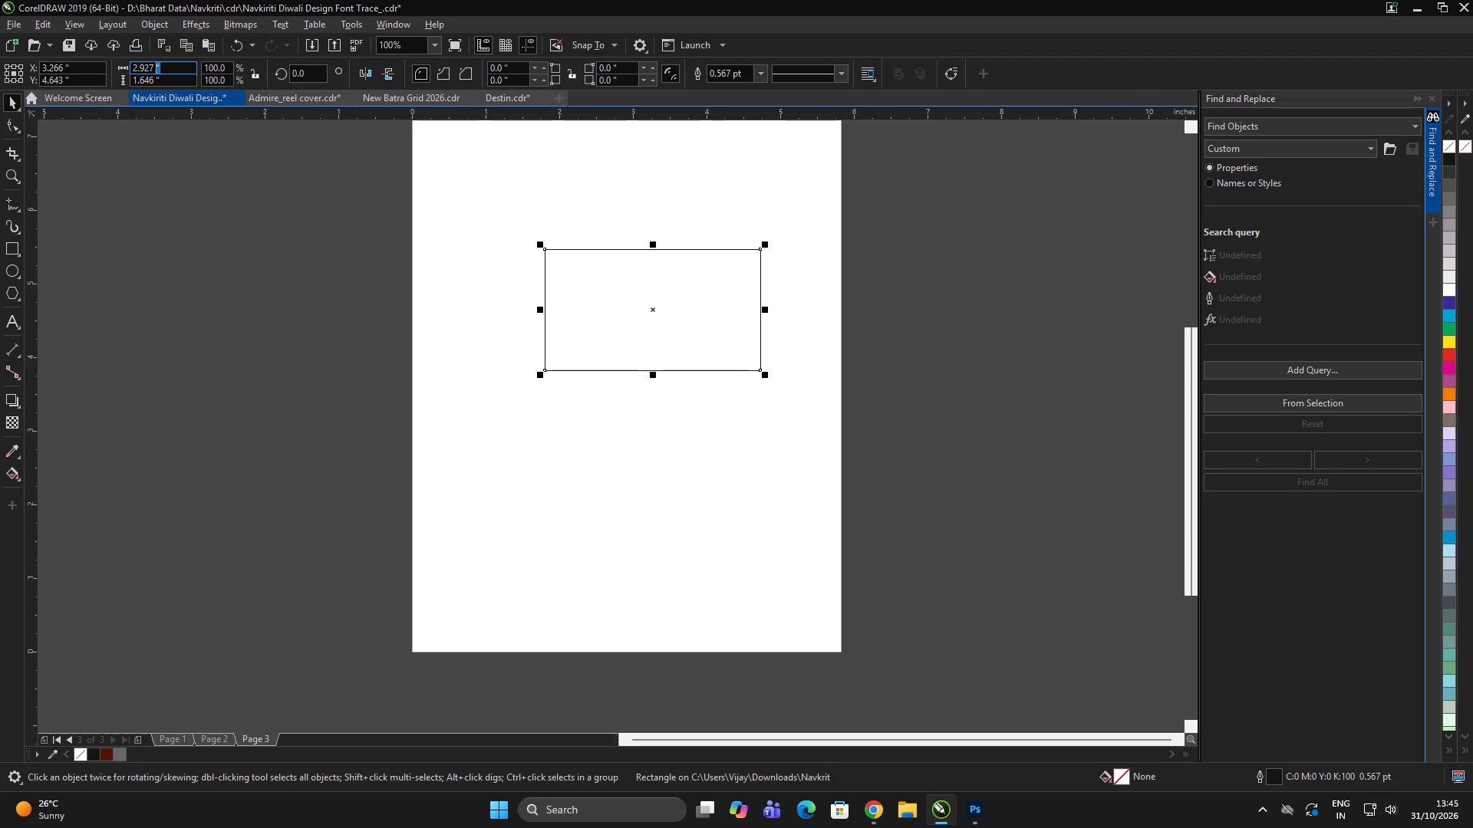
pyautogui.moveTo(147, 69); pyautogui.dragTo(39, 71)
pyautogui.write('3.5')
pyautogui.press('Tab')
pyautogui.press('2')
pyautogui.press('Return')
pyautogui.press('p')
pyautogui.press('[')
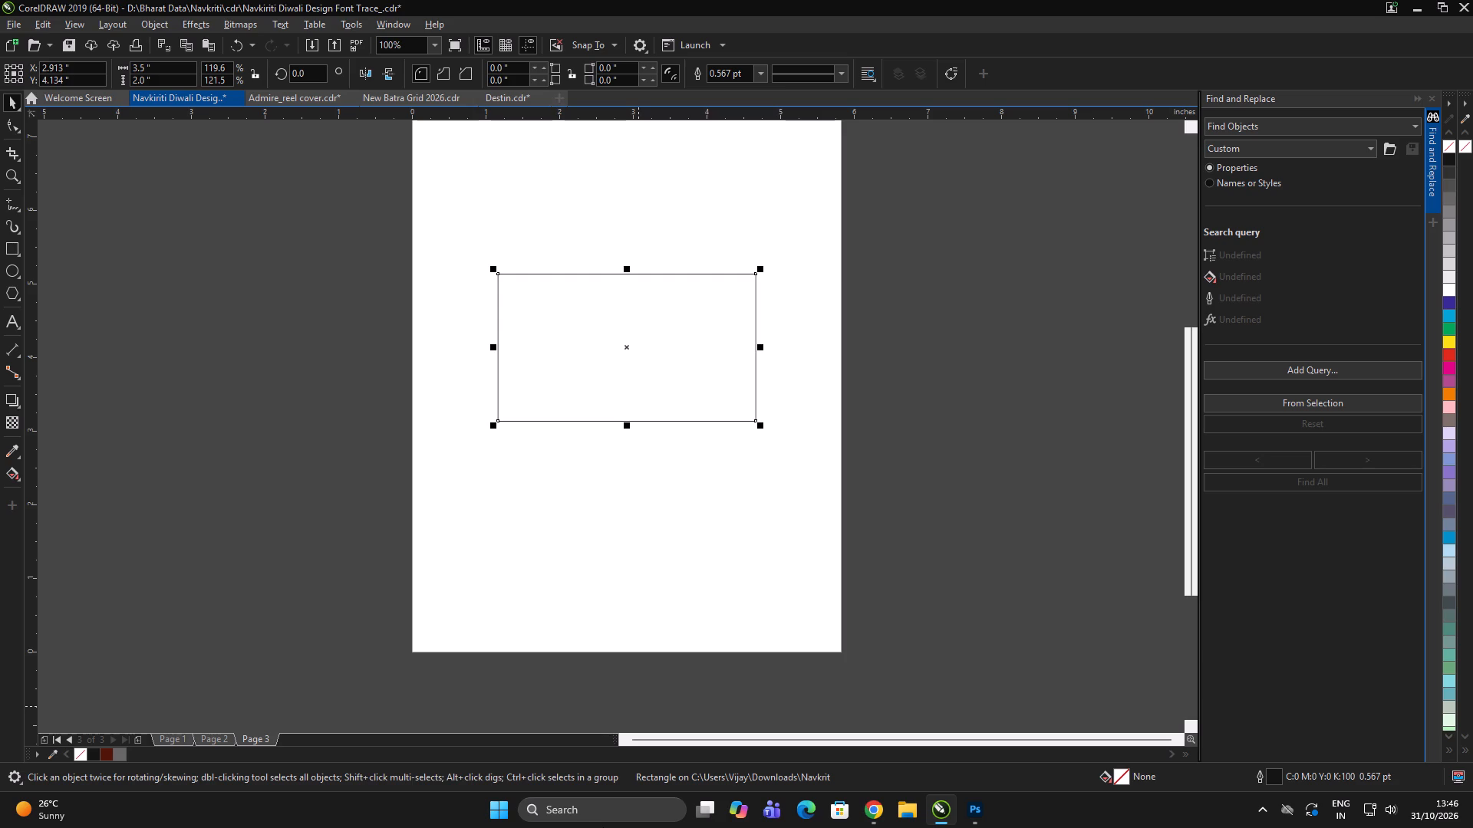
pyautogui.click(1012, 426)
pyautogui.click(706, 362)
pyautogui.tripleClick(1066, 336)
pyautogui.doubleClick(1057, 332)
# Return to page 2 with the Diwali greeting artwork.
pyautogui.press('pageup')
pyautogui.doubleClick(1010, 358)
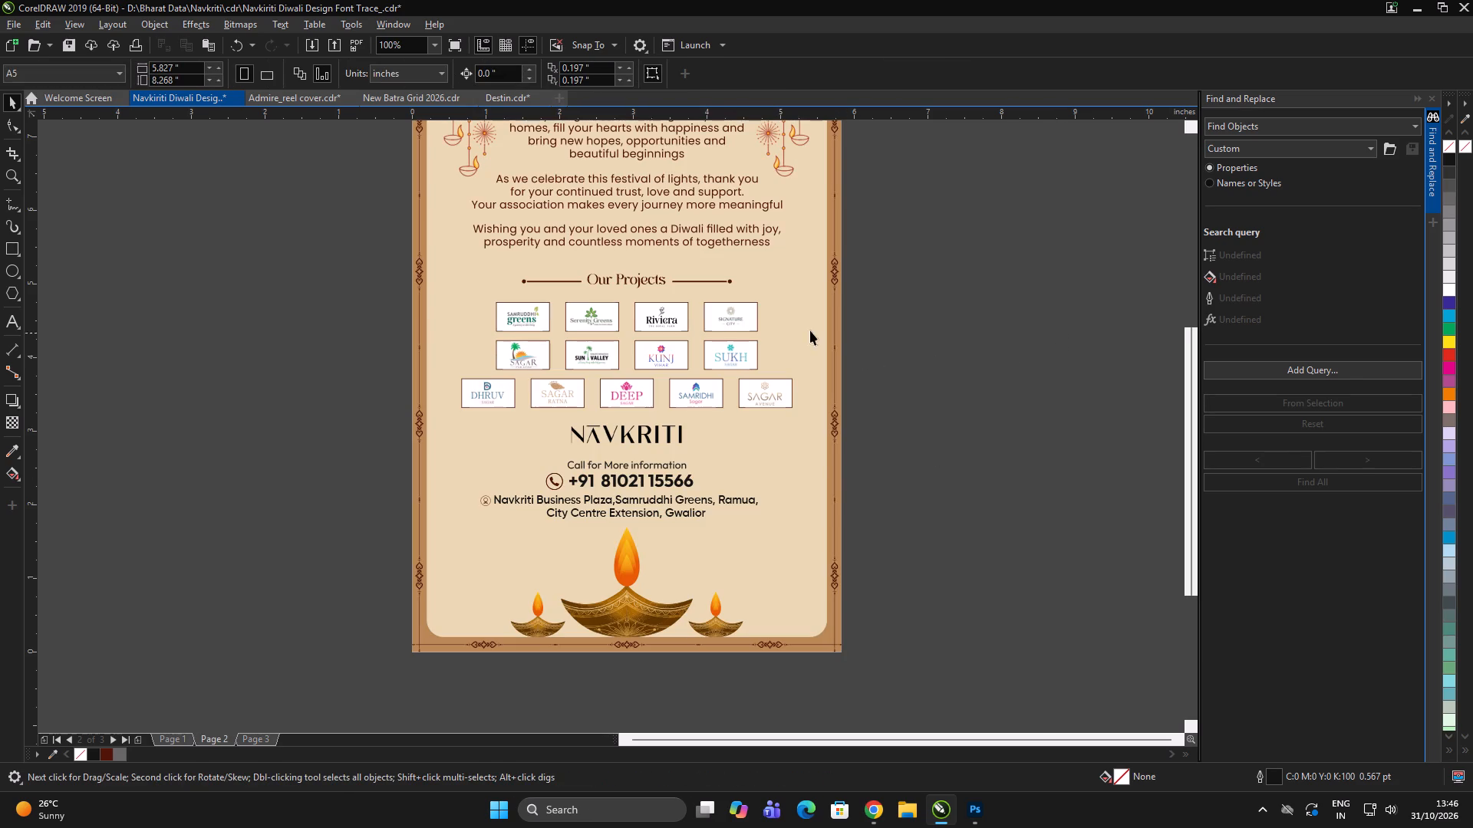
pyautogui.scroll(-1, 799, 329)
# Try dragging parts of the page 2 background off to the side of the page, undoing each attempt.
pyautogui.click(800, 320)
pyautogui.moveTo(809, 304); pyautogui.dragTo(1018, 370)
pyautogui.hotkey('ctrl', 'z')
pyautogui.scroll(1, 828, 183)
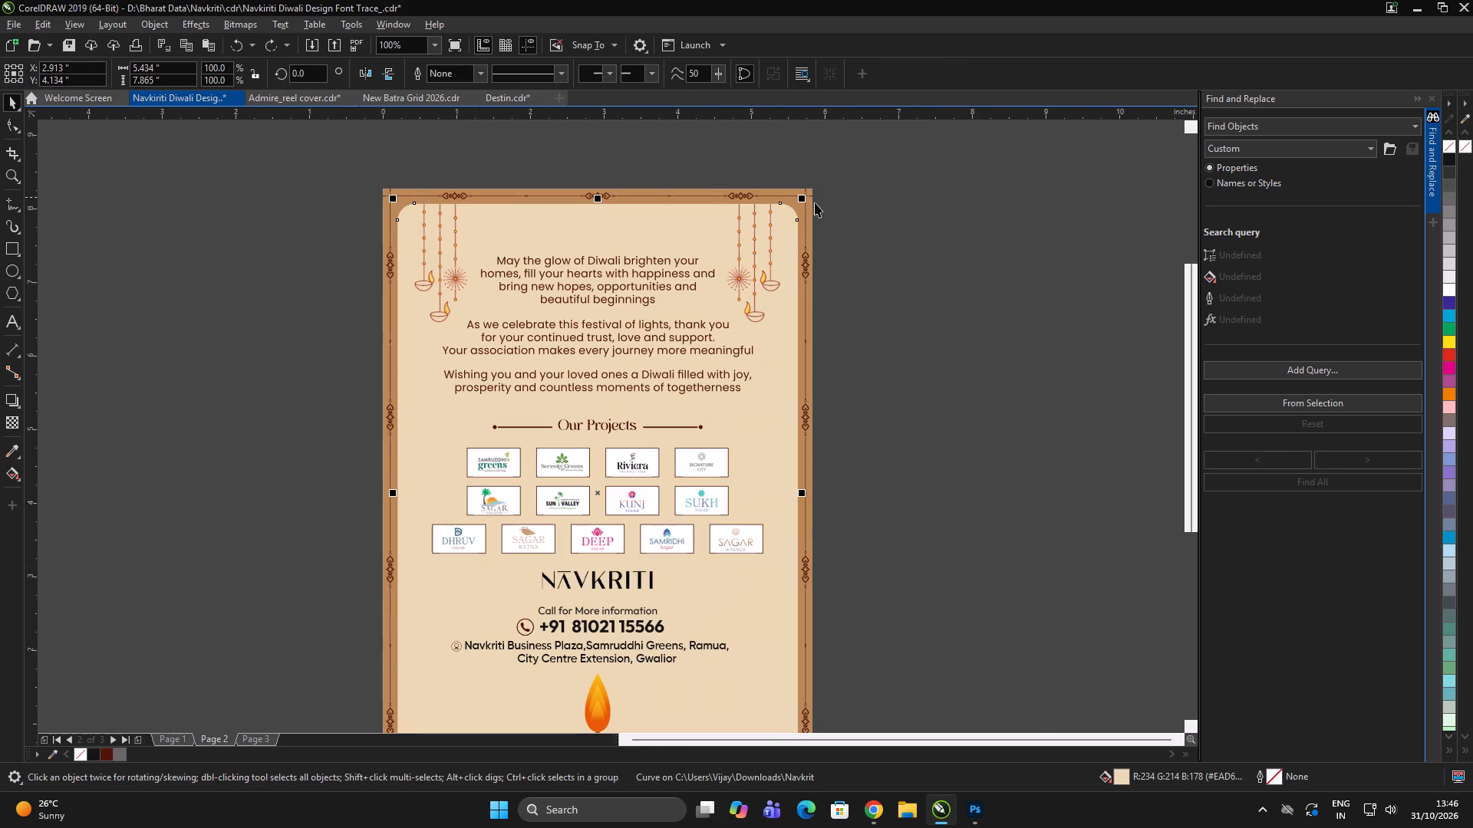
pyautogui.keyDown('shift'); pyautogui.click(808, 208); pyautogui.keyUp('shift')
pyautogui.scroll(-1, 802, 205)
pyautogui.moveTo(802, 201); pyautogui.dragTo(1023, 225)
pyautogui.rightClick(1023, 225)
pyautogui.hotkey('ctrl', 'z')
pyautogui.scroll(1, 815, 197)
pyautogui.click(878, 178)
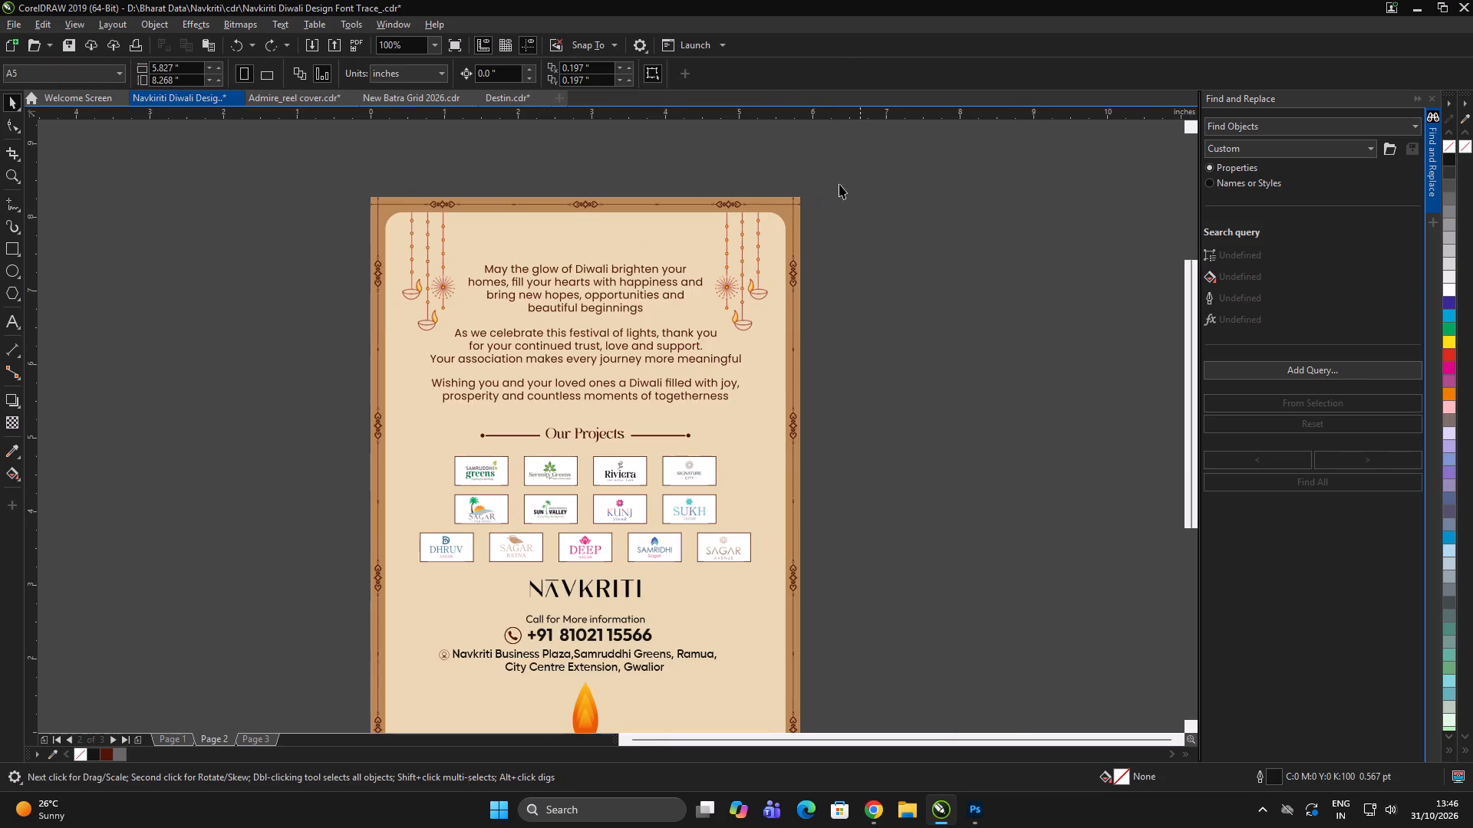
# Copy all the artwork on page 2 and paste it onto page 3.
pyautogui.scroll(-2, 834, 184)
pyautogui.click(857, 179)
pyautogui.moveTo(926, 161); pyautogui.dragTo(546, 448)
pyautogui.hotkey('ctrl', 'c')
pyautogui.tripleClick(974, 389)
pyautogui.click(978, 387)
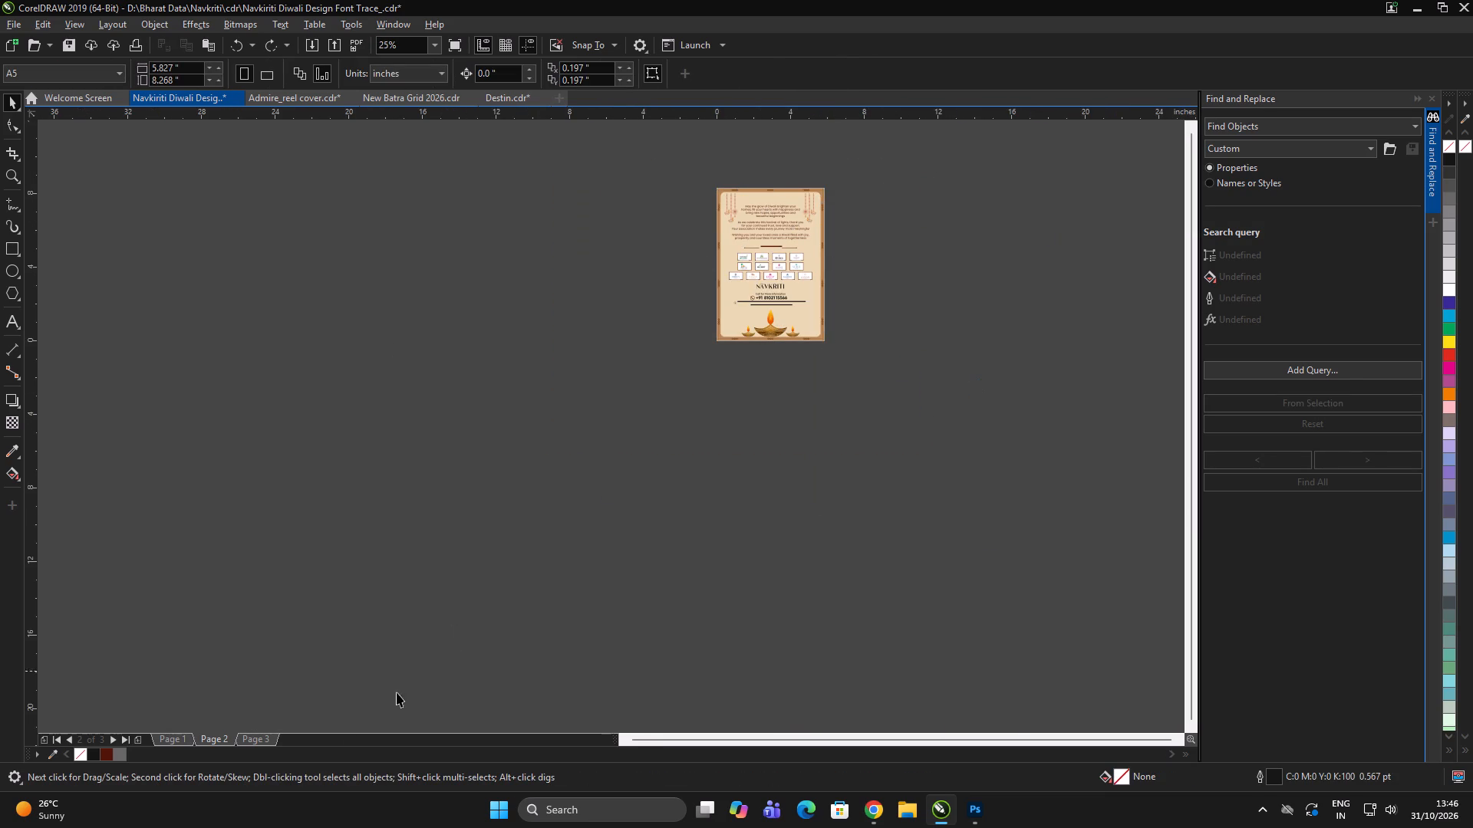
pyautogui.click(268, 738)
pyautogui.doubleClick(621, 576)
pyautogui.hotkey('ctrl', 'v')
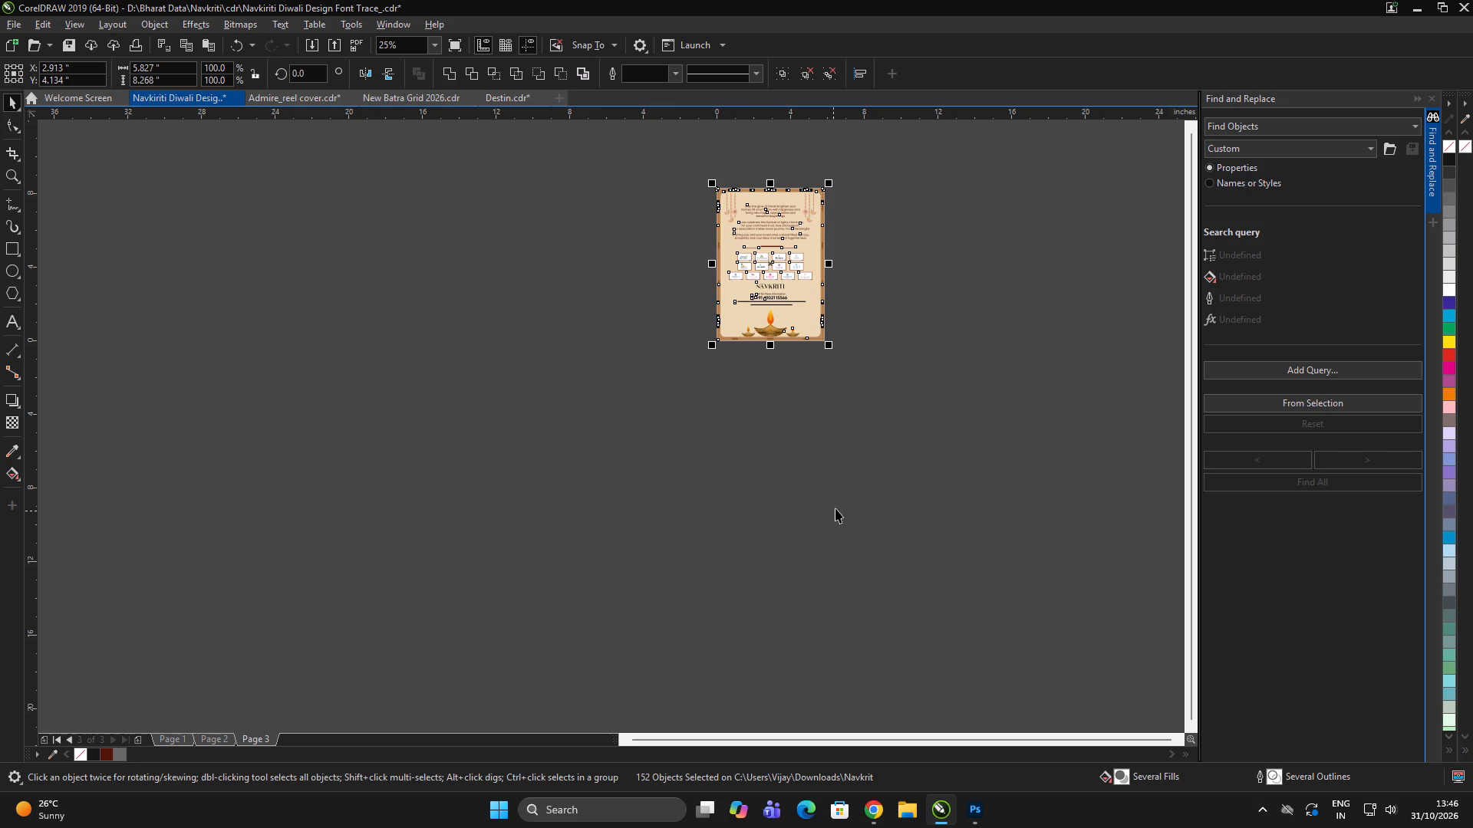
# Move the pasted artwork off page 3 to its left, centred at about X -8.3 inches.
pyautogui.moveTo(797, 301); pyautogui.dragTo(591, 309)
pyautogui.click(620, 409)
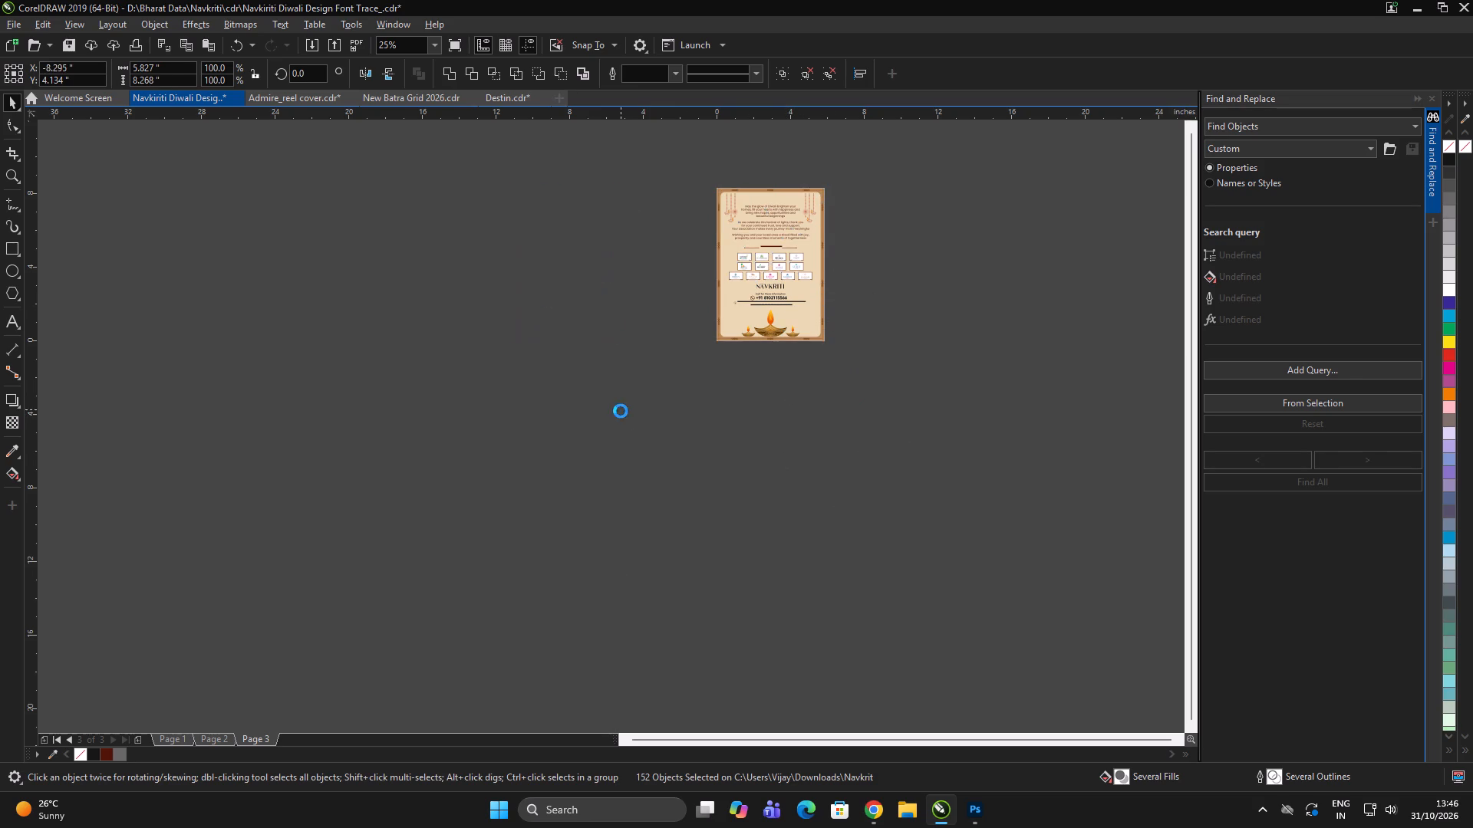
pyautogui.click(628, 412)
pyautogui.scroll(1, 800, 320)
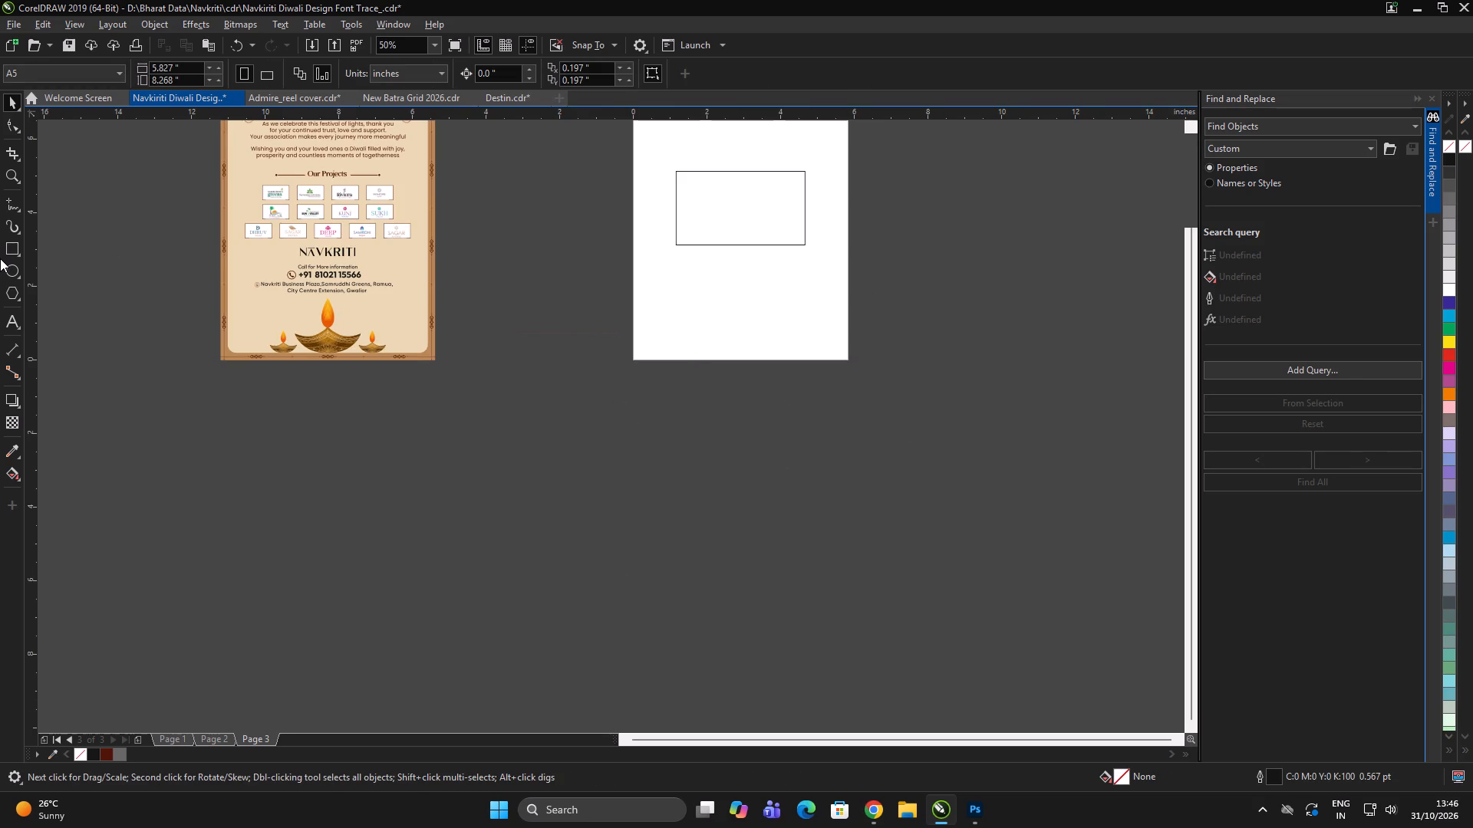
# Delete the first greeting paragraph, "May the glow of Diwali", from the artwork copy beside page 3.
pyautogui.scroll(-1, 458, 261)
pyautogui.scroll(1, 434, 228)
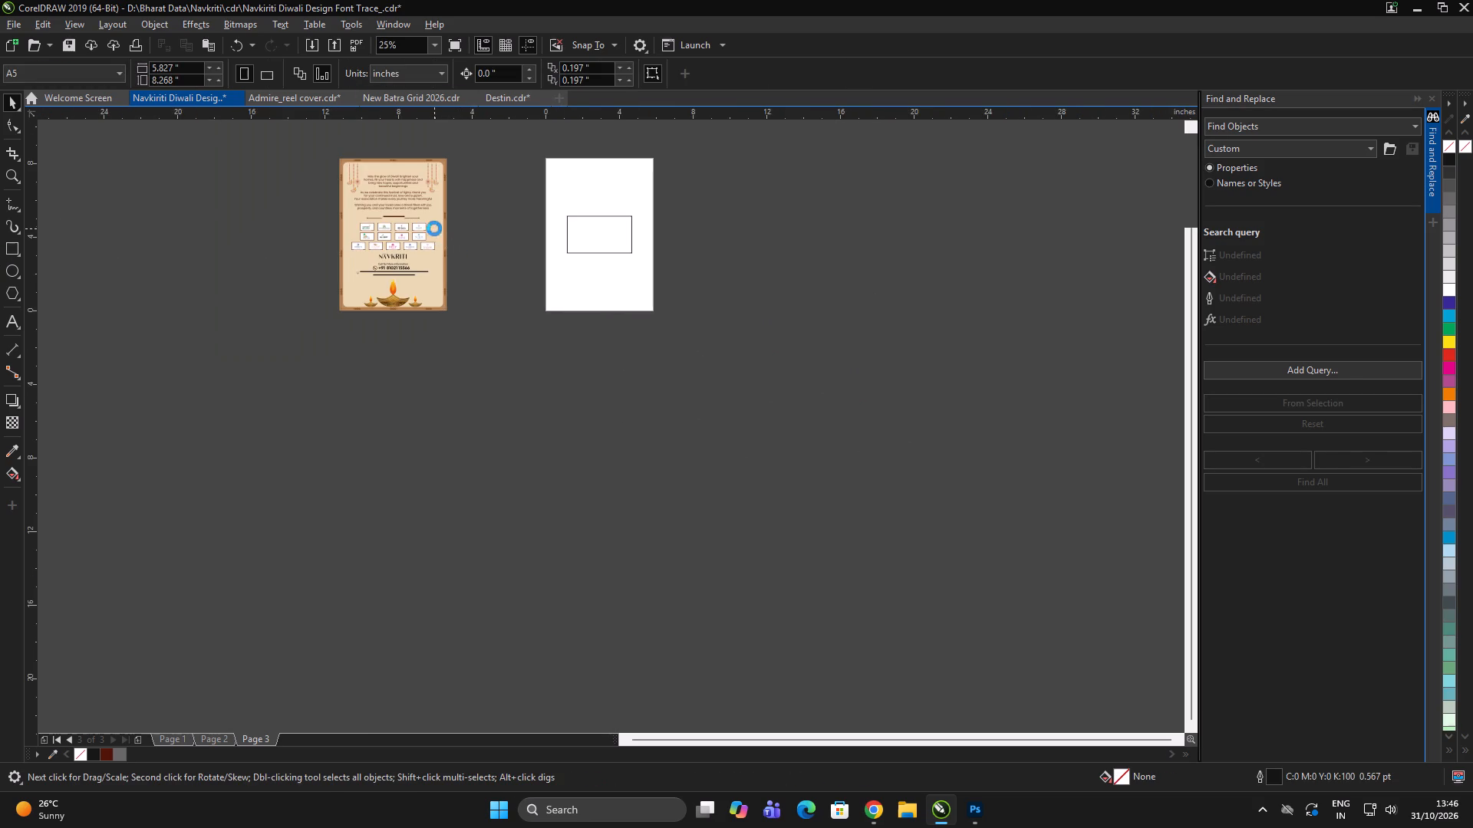
pyautogui.scroll(1, 407, 219)
pyautogui.scroll(-2, 598, 353)
pyautogui.hotkey('ctrl', 'u')
pyautogui.keyDown('ctrl'); pyautogui.doubleClick(684, 337); pyautogui.keyUp('ctrl')
pyautogui.scroll(1, 526, 301)
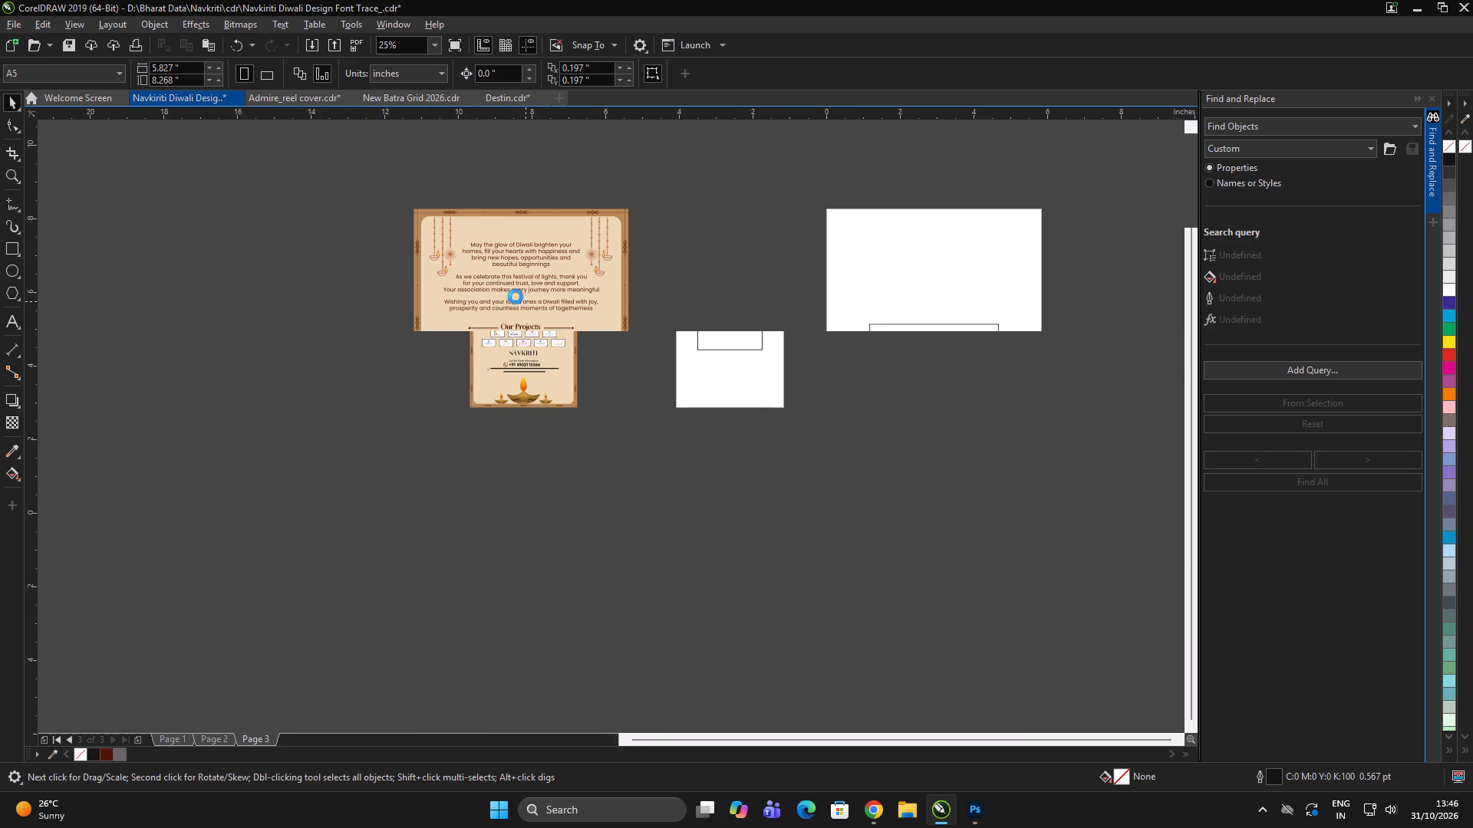
pyautogui.click(498, 261)
pyautogui.press('Delete')
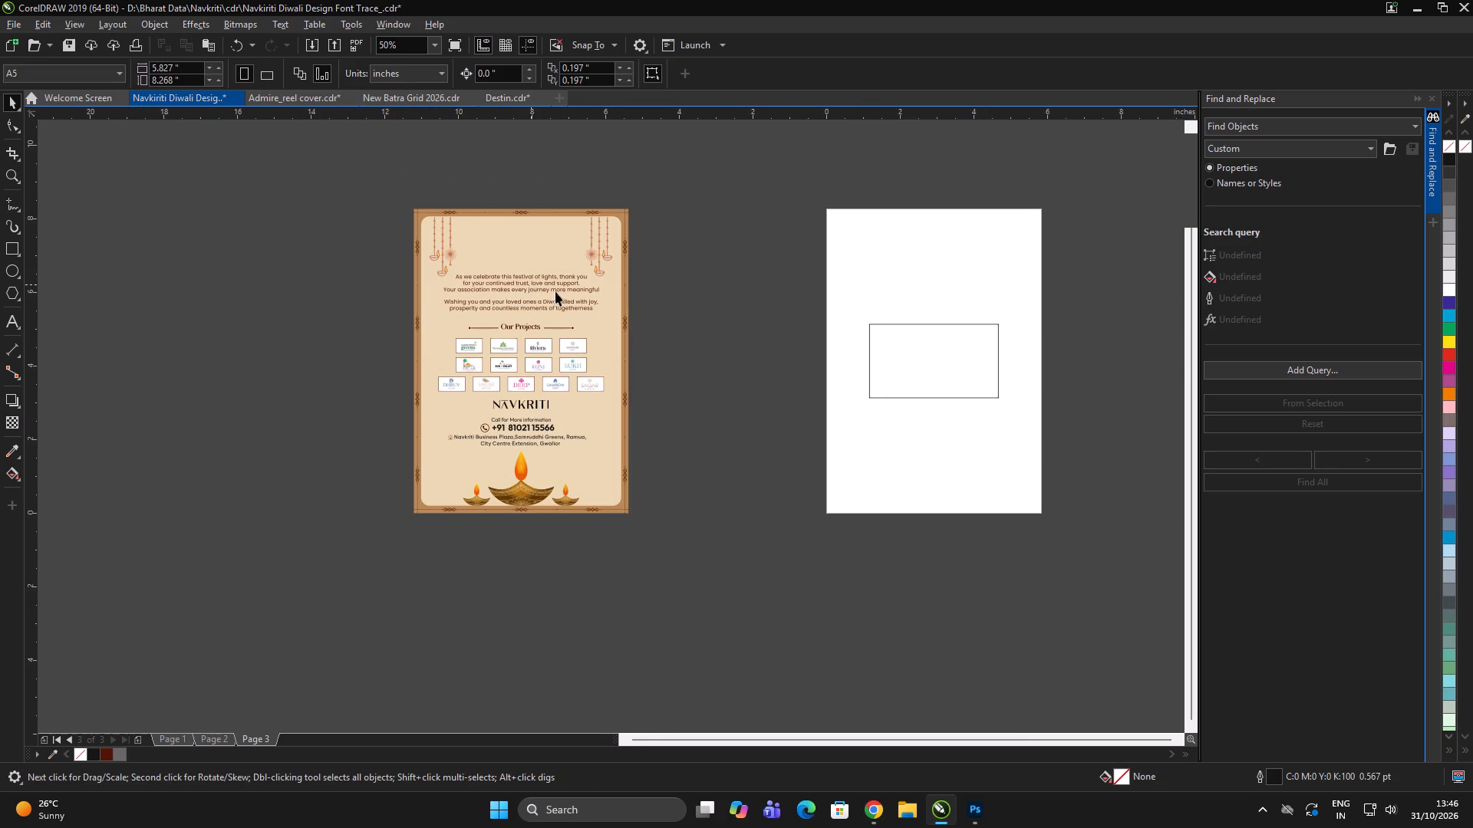
# Delete the three greeting paragraphs above the Our Projects heading on page 2.
pyautogui.doubleClick(693, 274)
pyautogui.press('pageup')
pyautogui.scroll(1, 1025, 284)
pyautogui.click(917, 285)
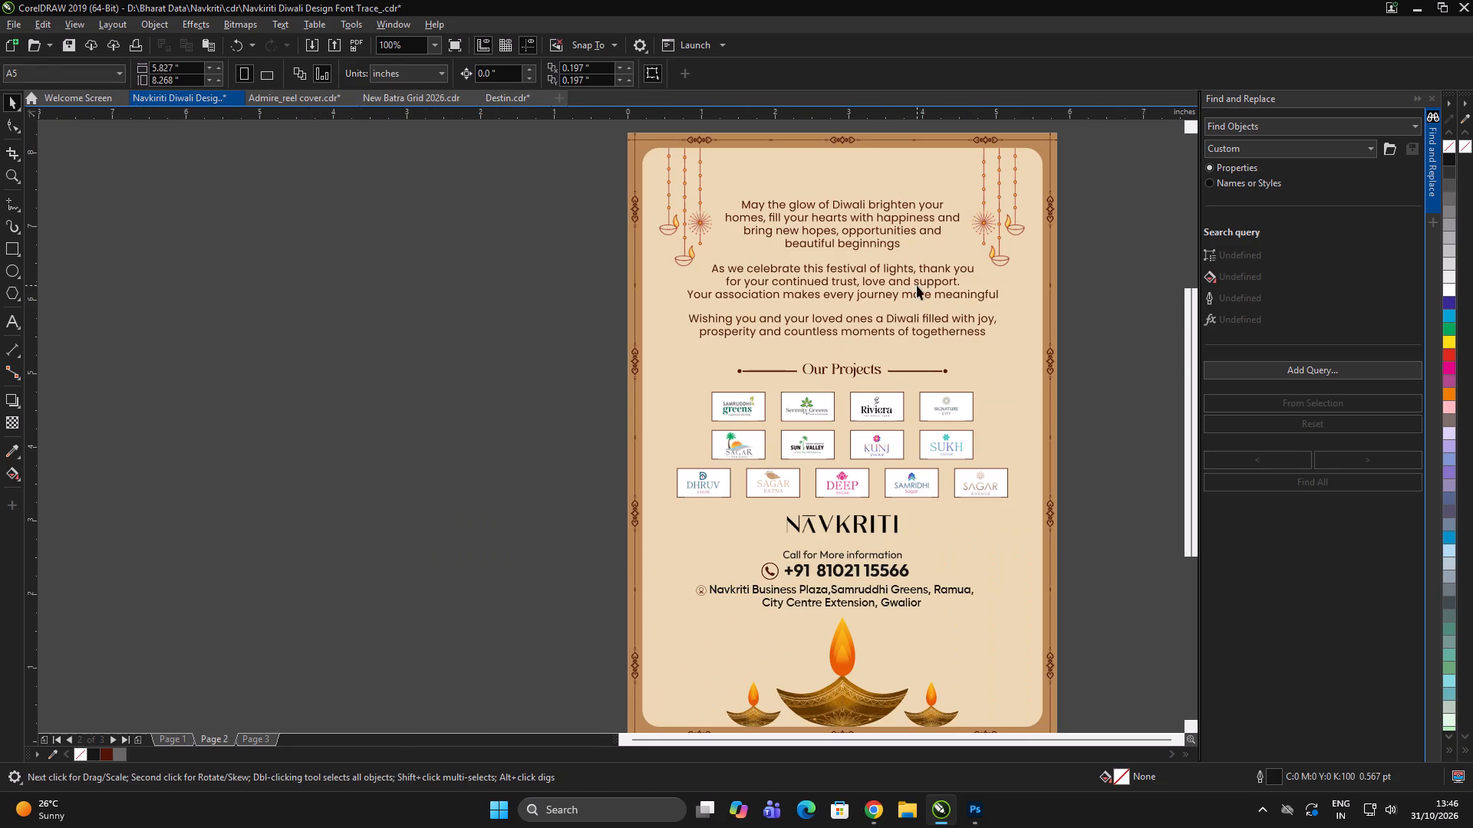
pyautogui.press('Delete')
pyautogui.click(862, 233)
pyautogui.press('Delete')
pyautogui.click(862, 317)
pyautogui.press('Delete')
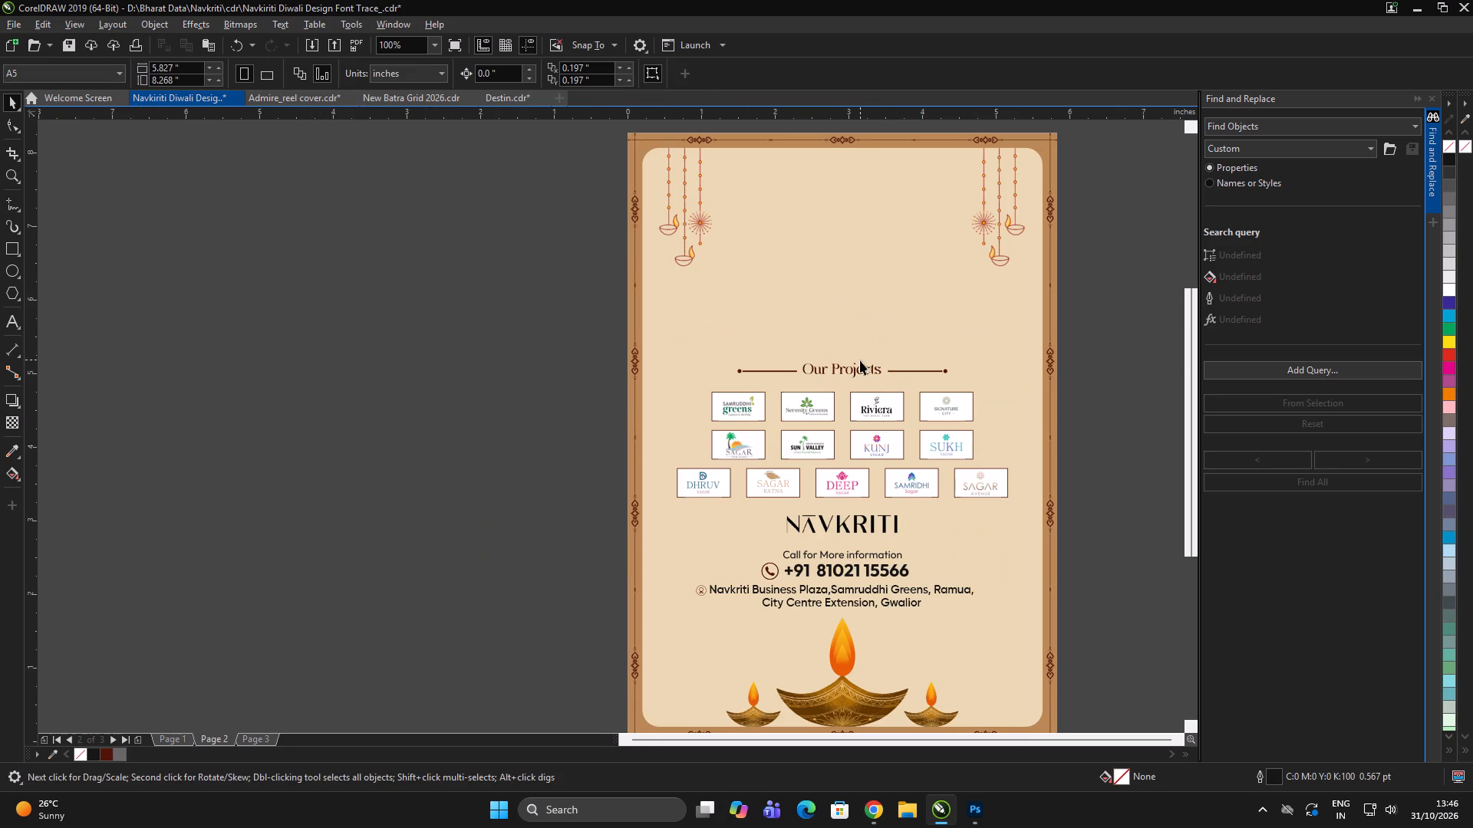
# Group the ornaments along the lower part of the right border on page 2, and likewise on the left border.
pyautogui.scroll(-1, 757, 379)
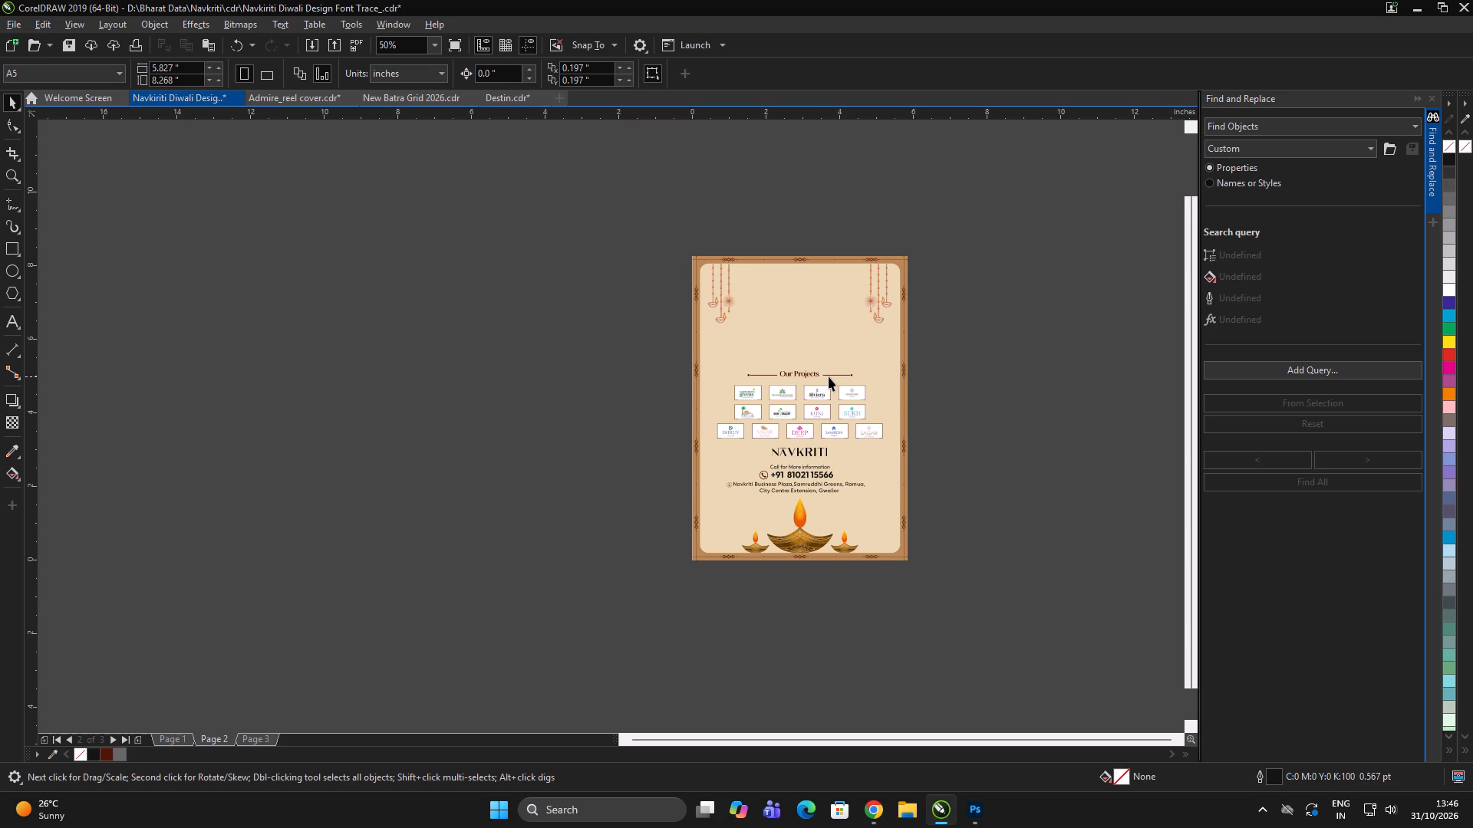
pyautogui.moveTo(981, 347); pyautogui.dragTo(797, 379)
pyautogui.moveTo(797, 379); pyautogui.dragTo(869, 415)
pyautogui.moveTo(946, 327); pyautogui.dragTo(884, 529)
pyautogui.hotkey('ctrl', 'g')
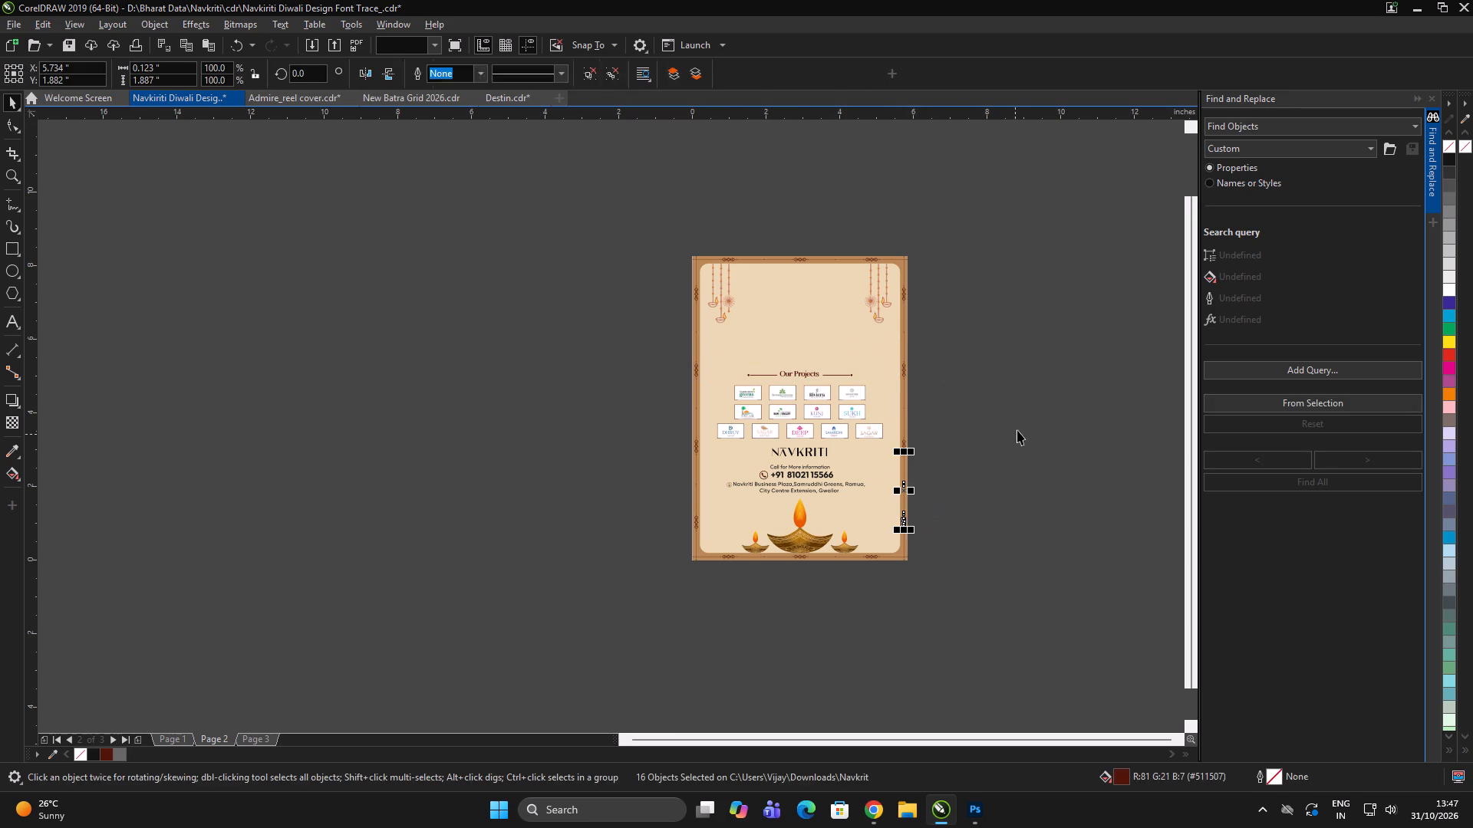
pyautogui.keyDown('ctrl'); pyautogui.doubleClick(1017, 431); pyautogui.keyUp('ctrl')
pyautogui.moveTo(671, 331); pyautogui.dragTo(726, 517)
pyautogui.hotkey('ctrl', 'g')
pyautogui.click(1003, 409)
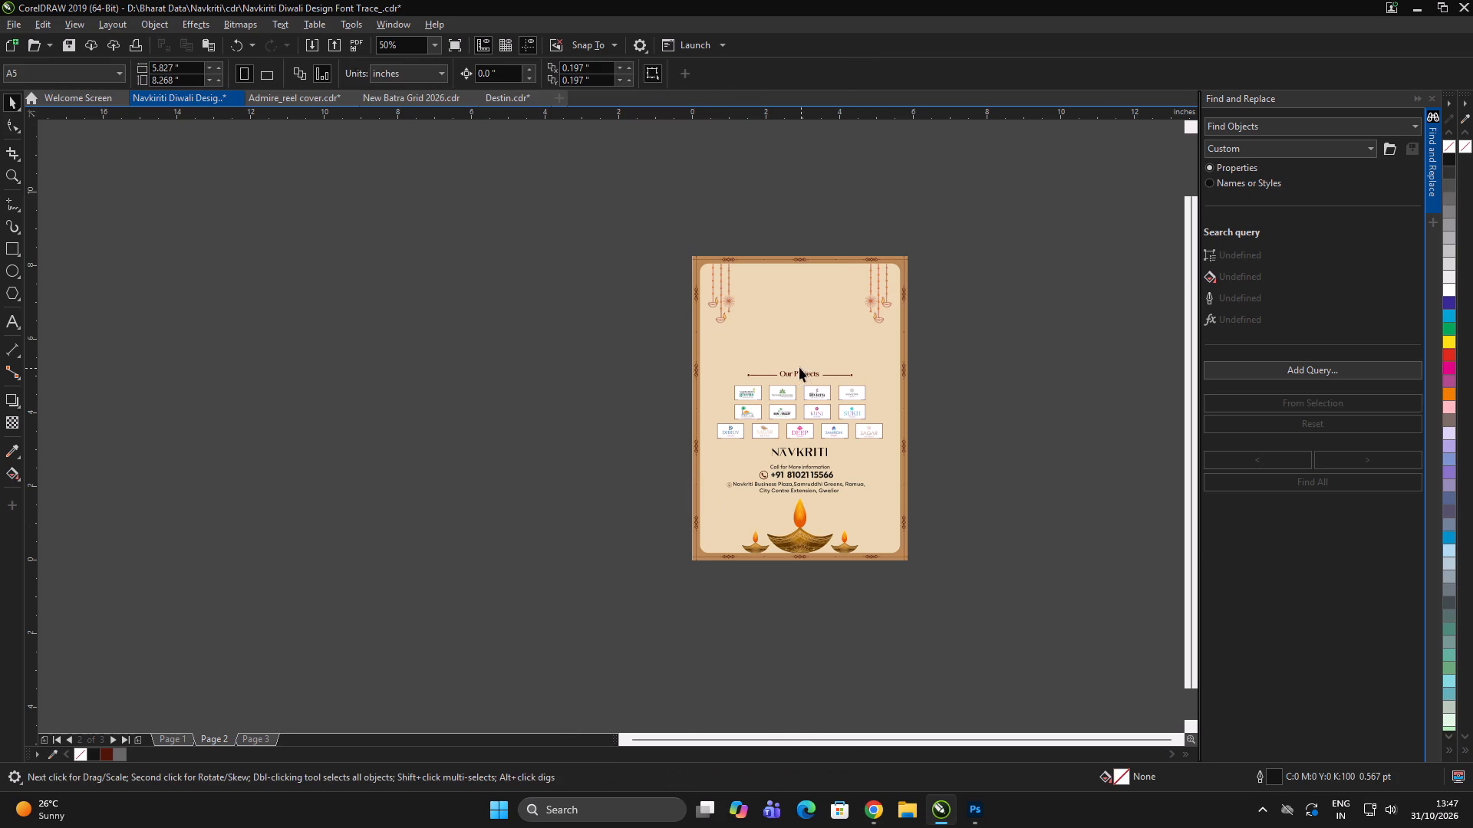
# Move the Our Projects heading with its side lines up between the hanging lamps, to about Y 6.9 inches.
pyautogui.scroll(1, 799, 367)
pyautogui.click(806, 378)
pyautogui.moveTo(827, 385); pyautogui.dragTo(831, 247)
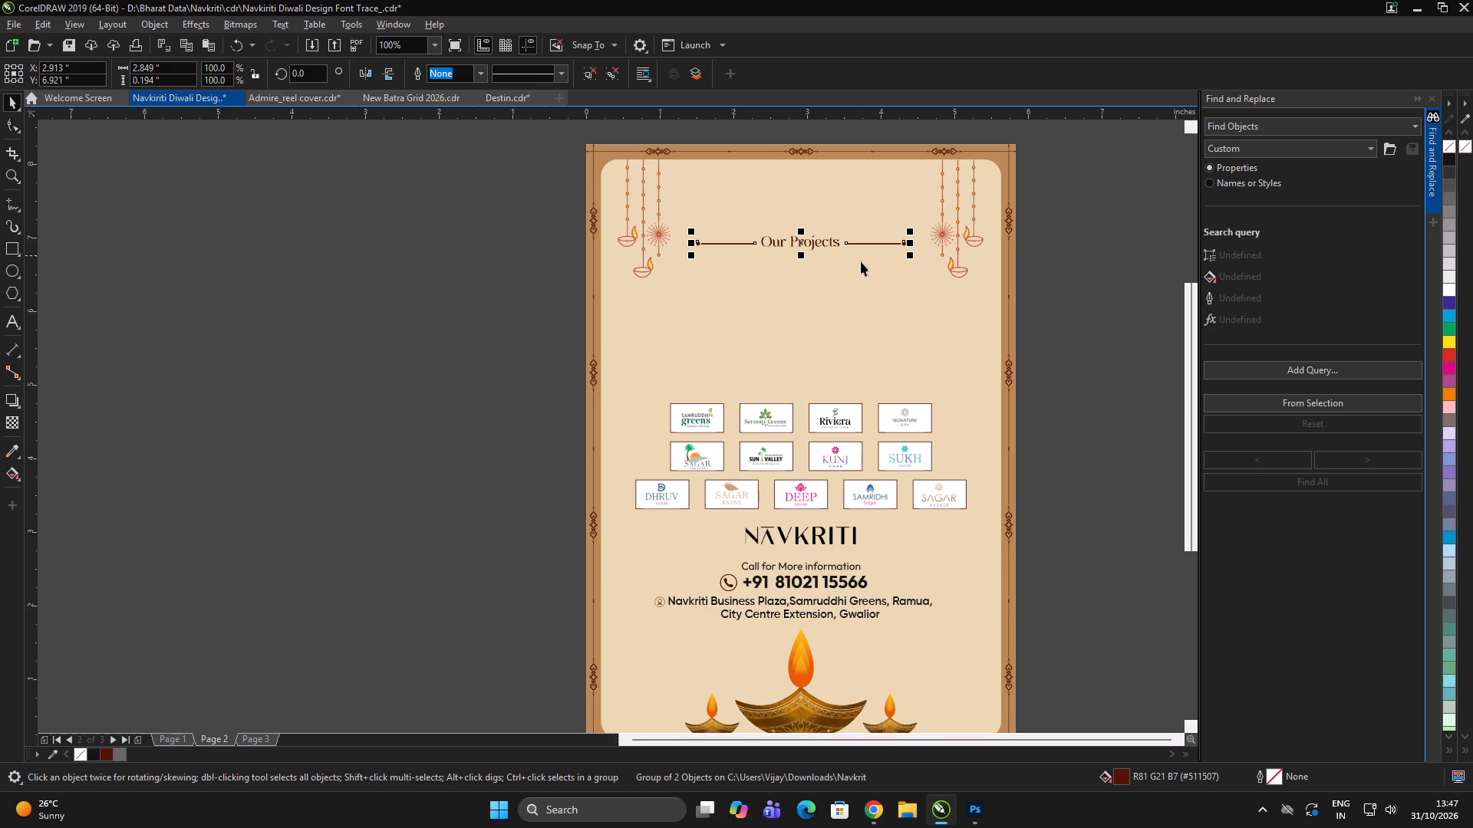
pyautogui.scroll(1, 908, 237)
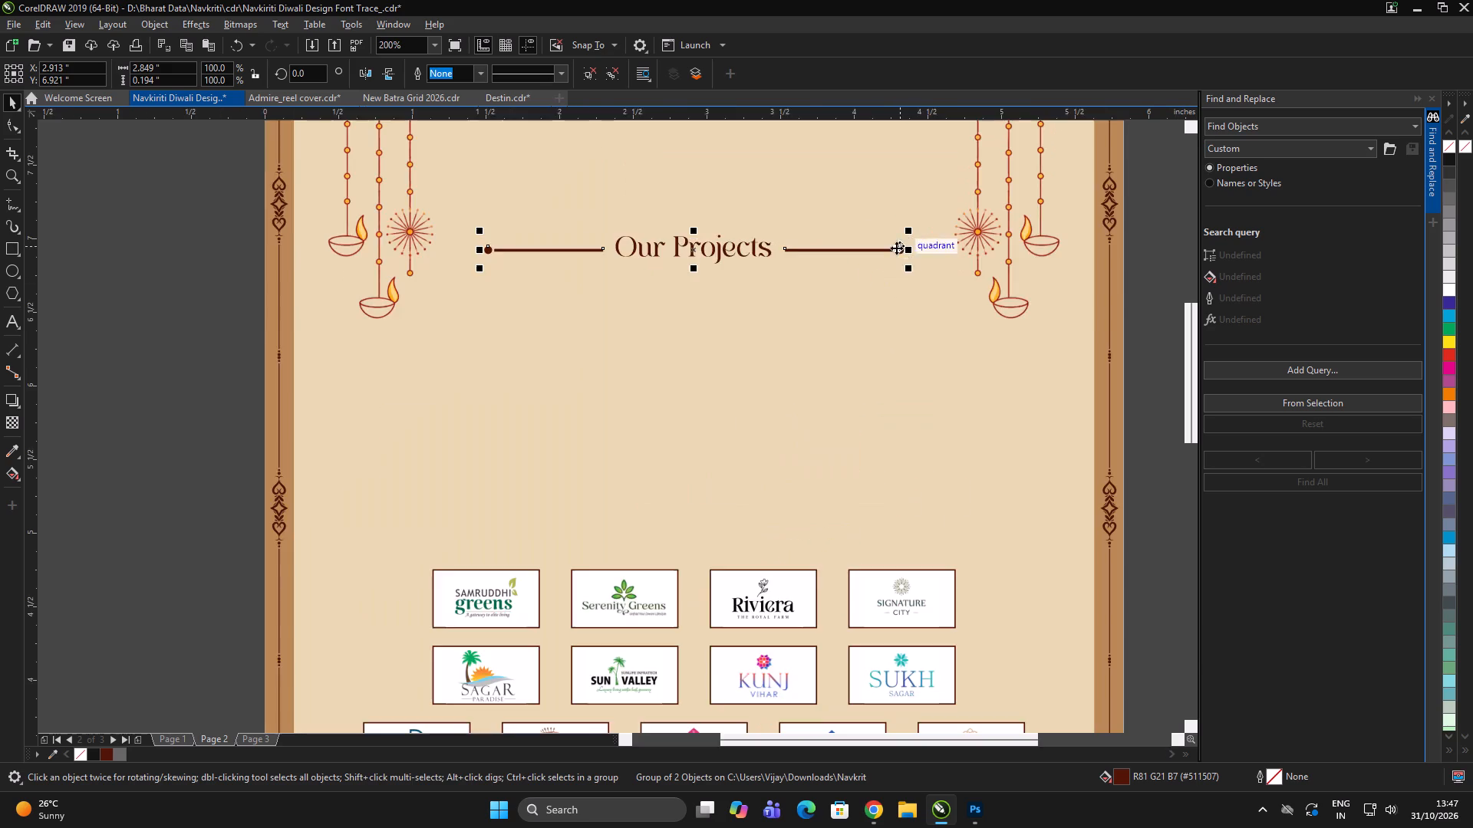
# Move the group of project logos up to about Y 5 inches and enlarge it to about 107%.
pyautogui.scroll(-2, 706, 361)
pyautogui.moveTo(894, 397); pyautogui.dragTo(587, 480)
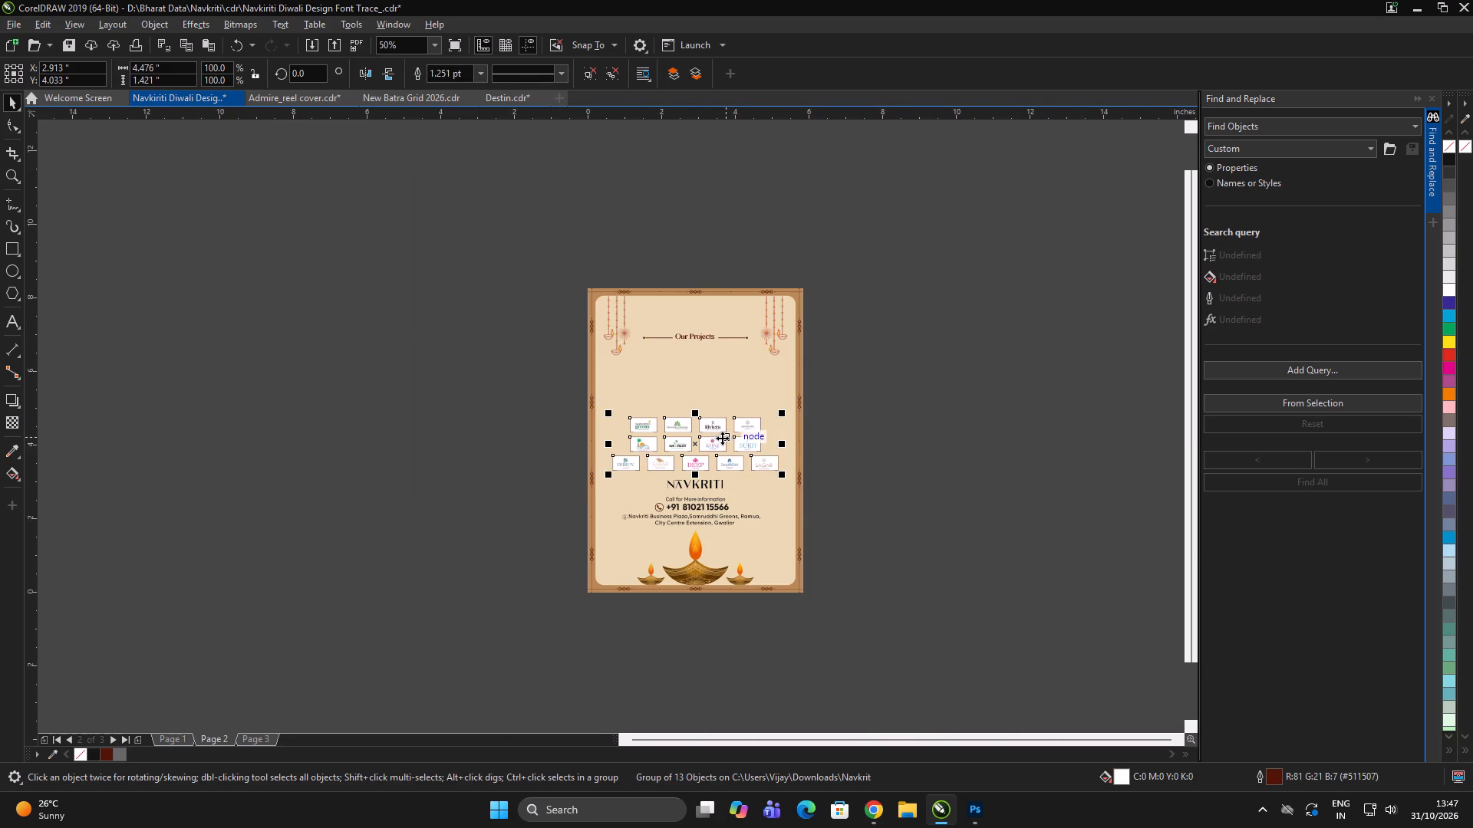
pyautogui.moveTo(717, 429); pyautogui.dragTo(718, 396)
pyautogui.scroll(1, 736, 395)
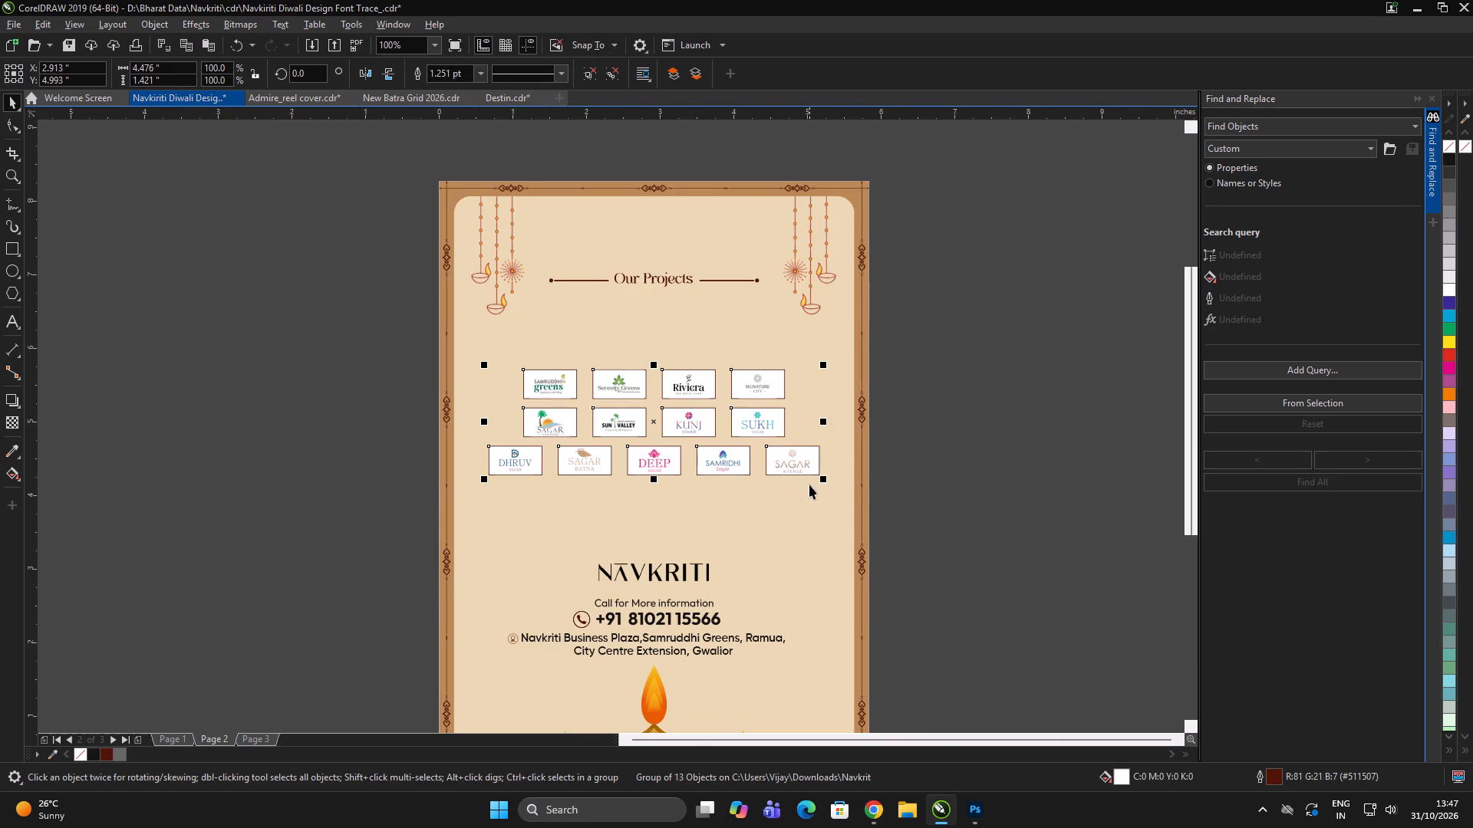
pyautogui.moveTo(827, 480); pyautogui.dragTo(839, 498)
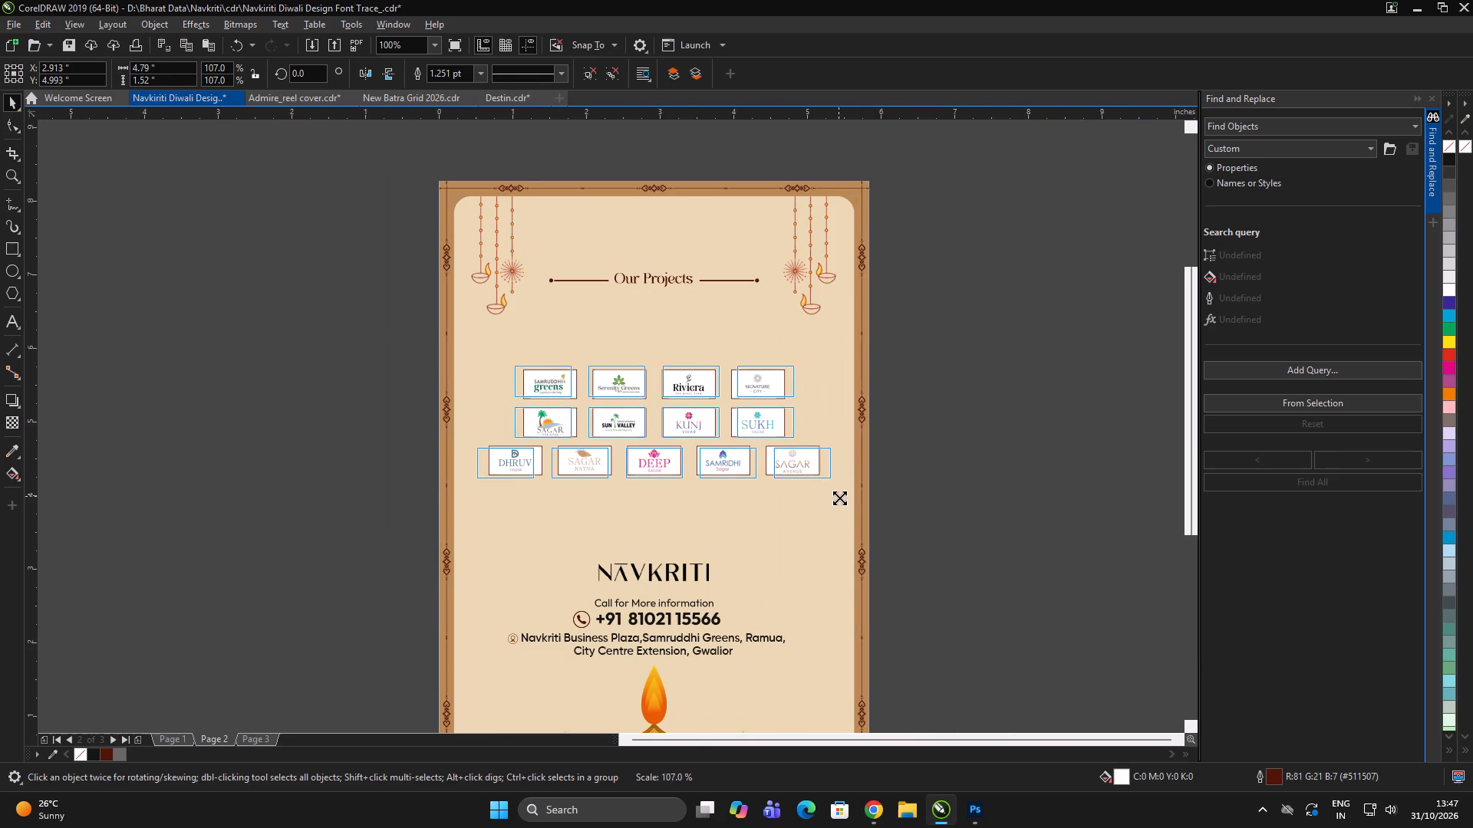
pyautogui.moveTo(839, 498); pyautogui.dragTo(840, 498)
pyautogui.tripleClick(1004, 463)
# Move the NAVKRITI logo up to about Y 3.55 inches and enlarge it to about 2.03 inches wide, centred across the page.
pyautogui.moveTo(972, 512); pyautogui.dragTo(595, 597)
pyautogui.moveTo(681, 580); pyautogui.dragTo(690, 537)
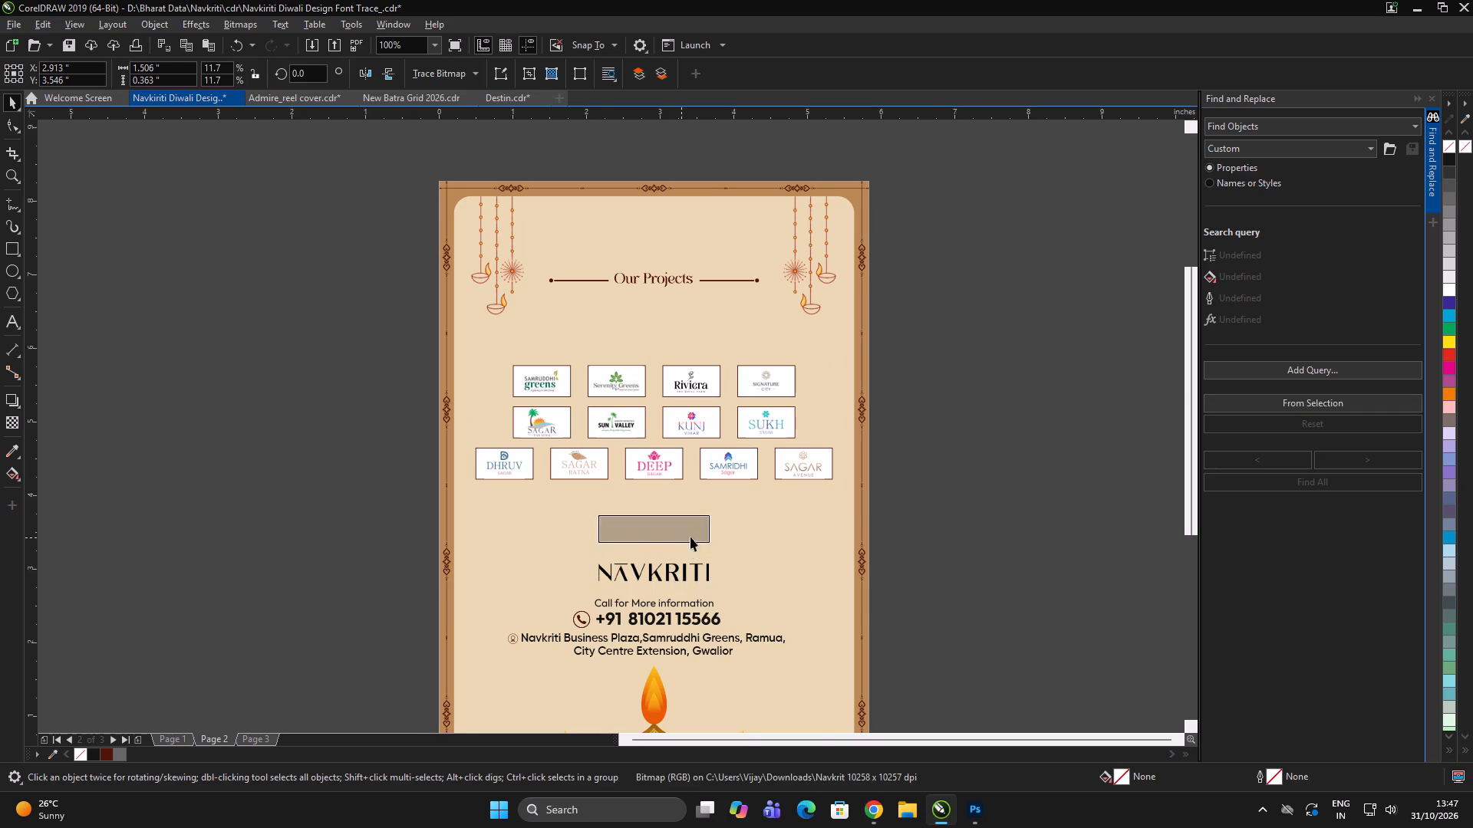
pyautogui.scroll(1, 728, 536)
pyautogui.moveTo(696, 556); pyautogui.dragTo(734, 595)
pyautogui.scroll(-1, 739, 472)
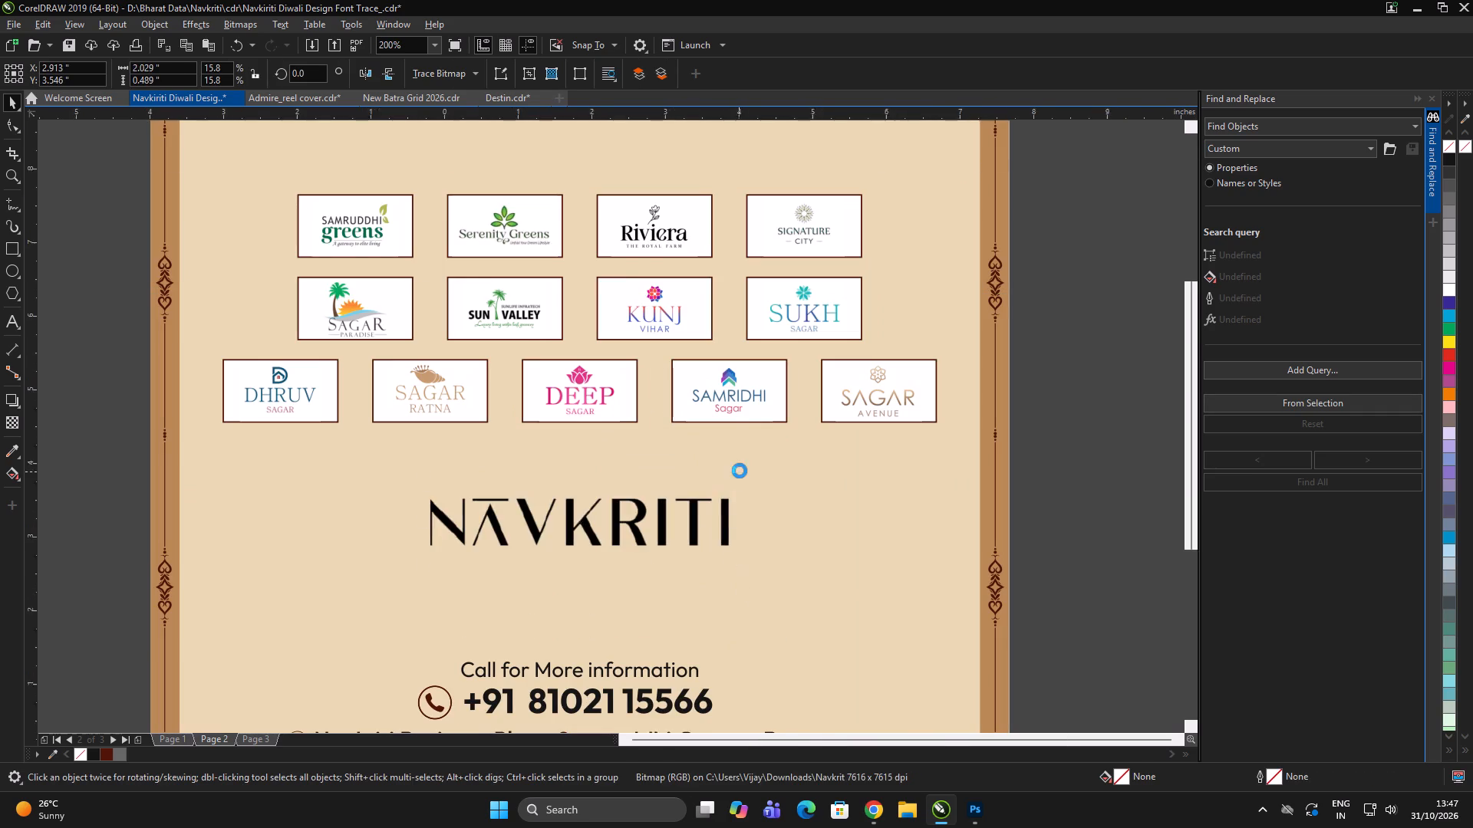
pyautogui.scroll(-1, 740, 471)
pyautogui.keyDown('shift'); pyautogui.click(765, 501); pyautogui.keyUp('shift')
pyautogui.press('c')
pyautogui.click(1078, 454)
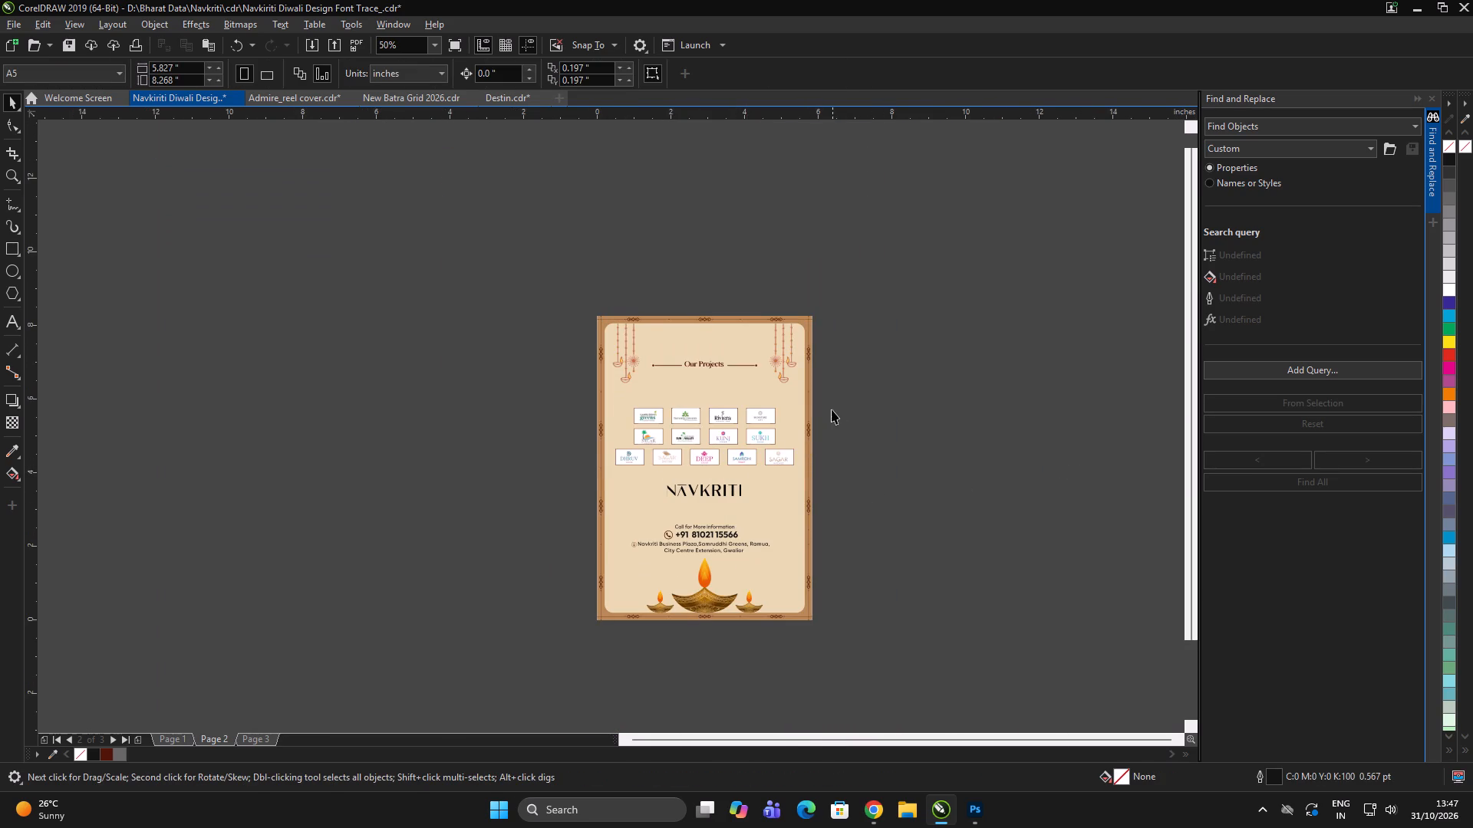
pyautogui.scroll(1, 722, 488)
pyautogui.click(710, 497)
pyautogui.click(967, 531)
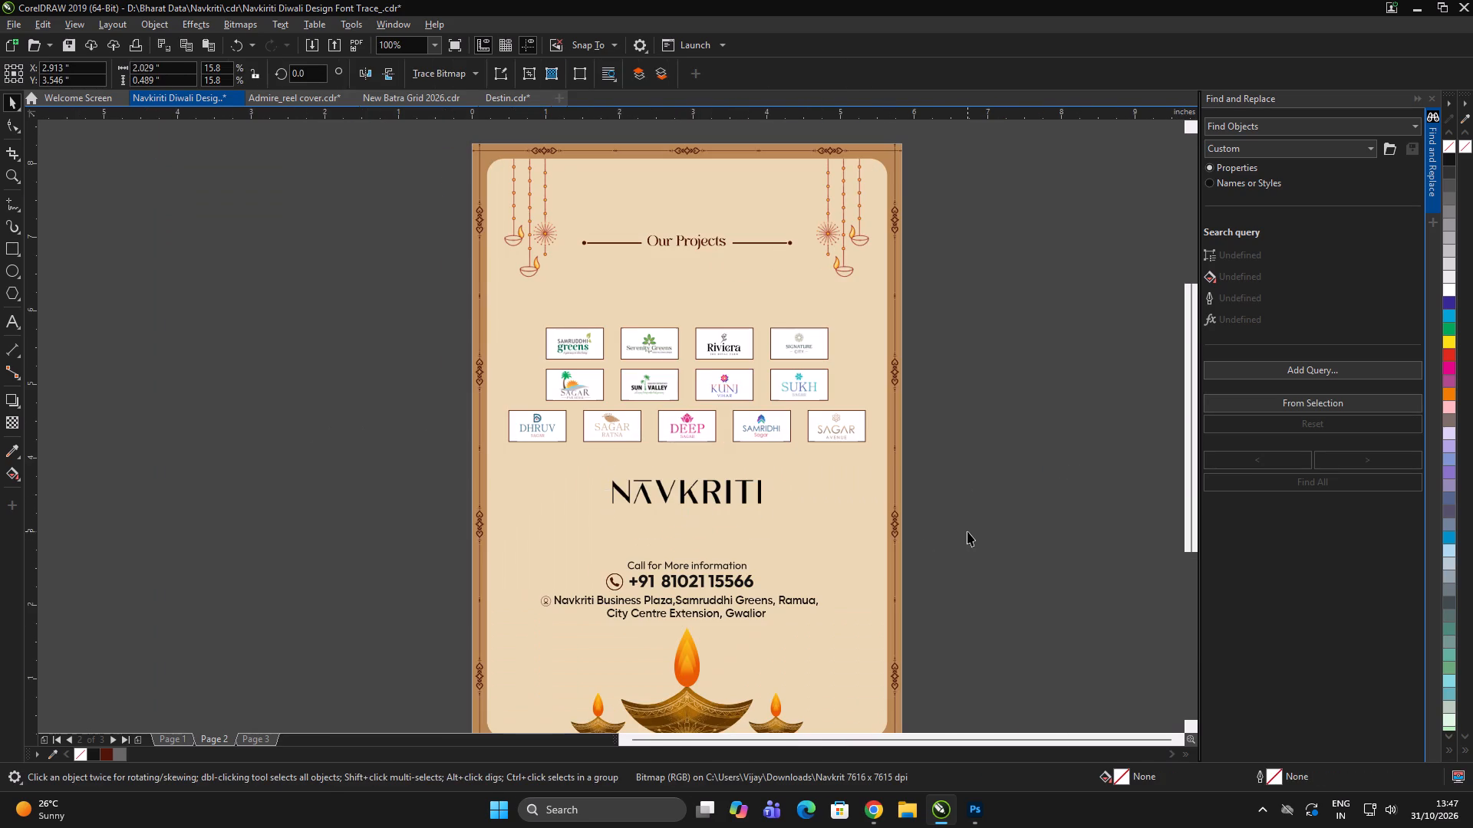
# Move the Call for More information line and the phone number up together, closer beneath the NAVKRITI logo.
pyautogui.moveTo(967, 531); pyautogui.dragTo(581, 597)
pyautogui.scroll(1, 712, 593)
pyautogui.moveTo(717, 578); pyautogui.dragTo(727, 518)
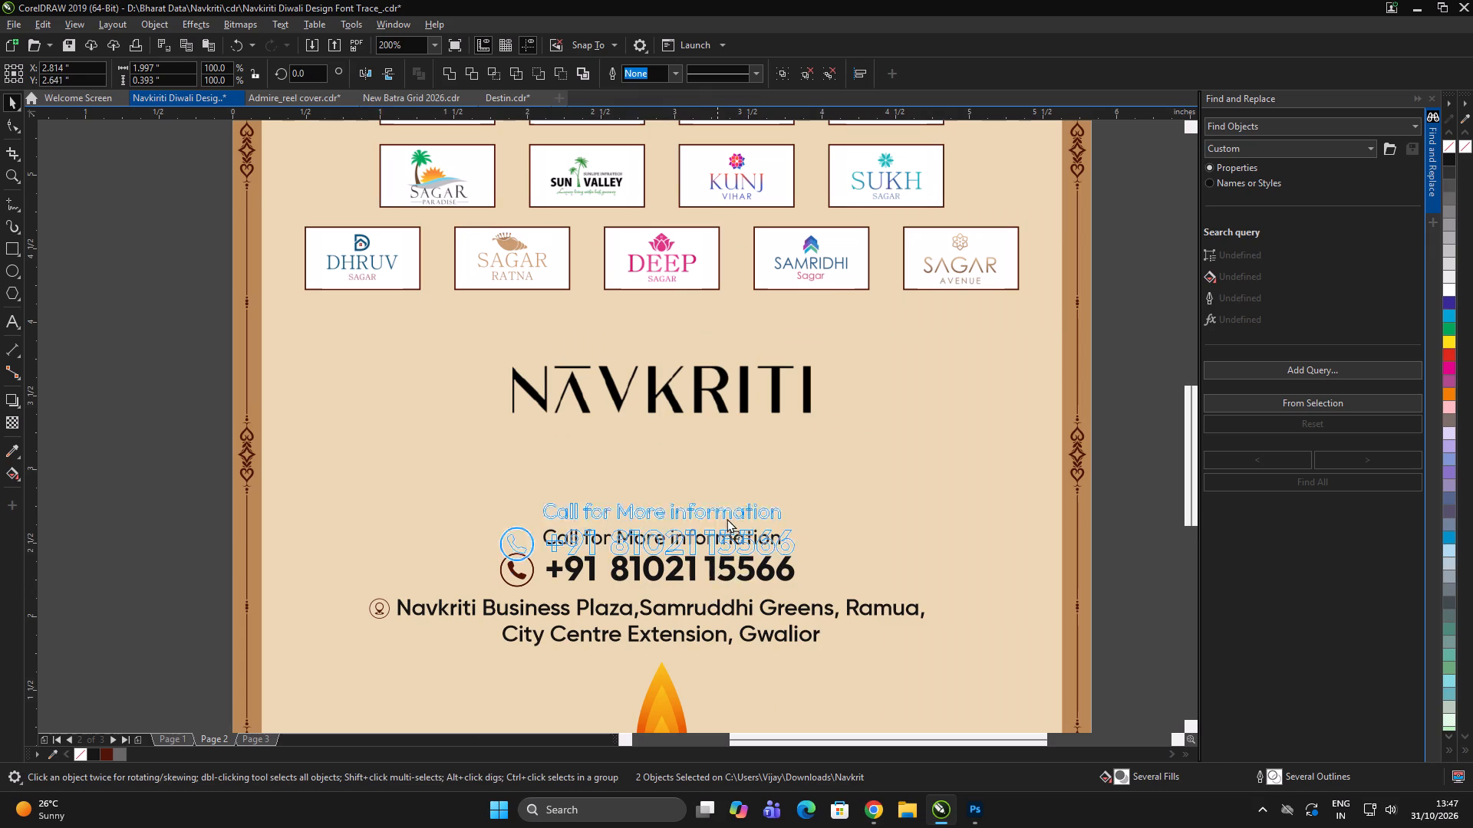
pyautogui.moveTo(727, 518); pyautogui.dragTo(727, 509)
pyautogui.scroll(-2, 612, 478)
pyautogui.tripleClick(986, 463)
# Check the original design kept beside page 3, return to page 2 and examine the spacing of its lower part.
pyautogui.click(252, 741)
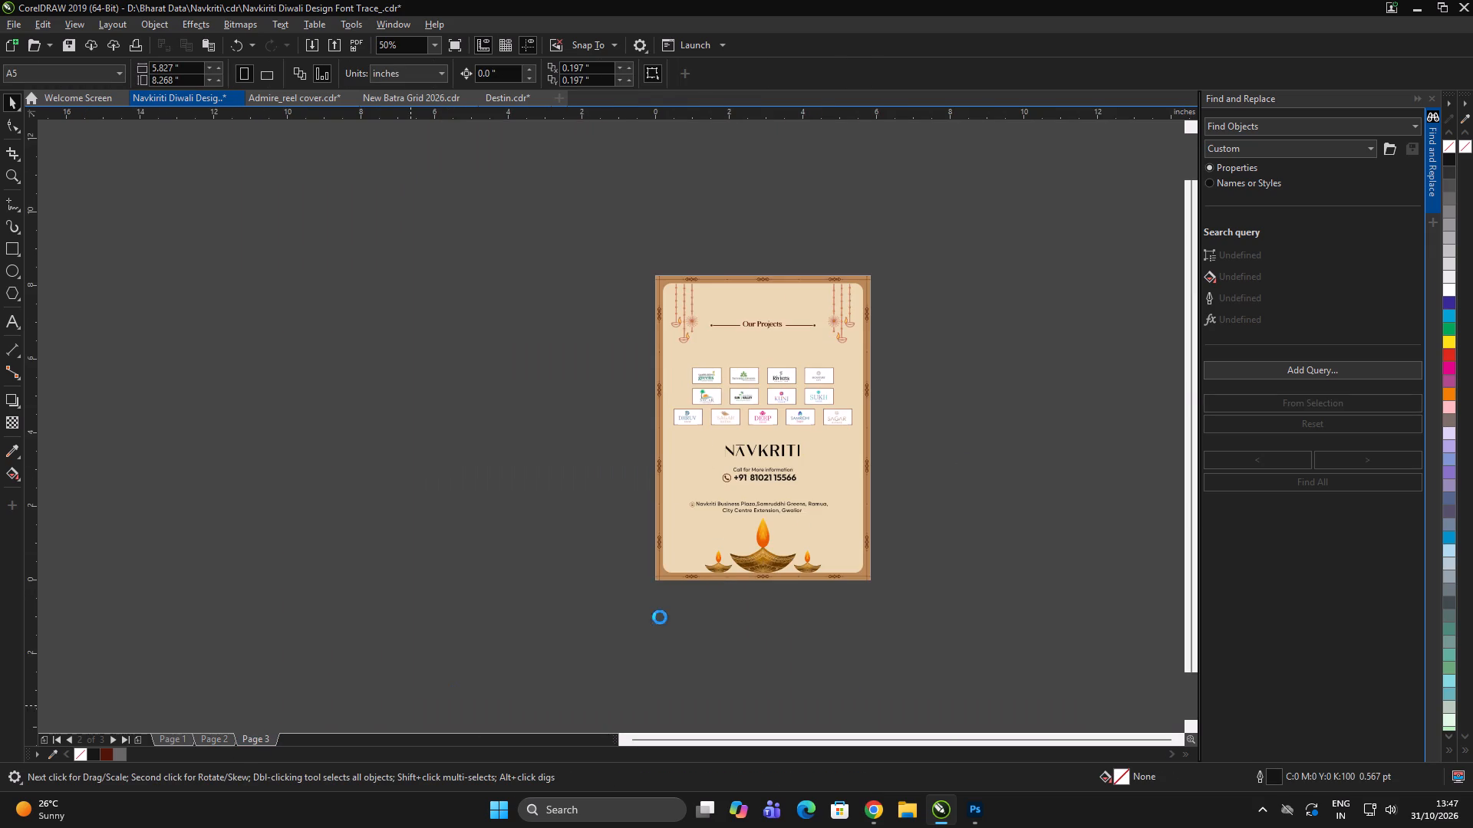
pyautogui.scroll(1, 350, 512)
pyautogui.click(224, 741)
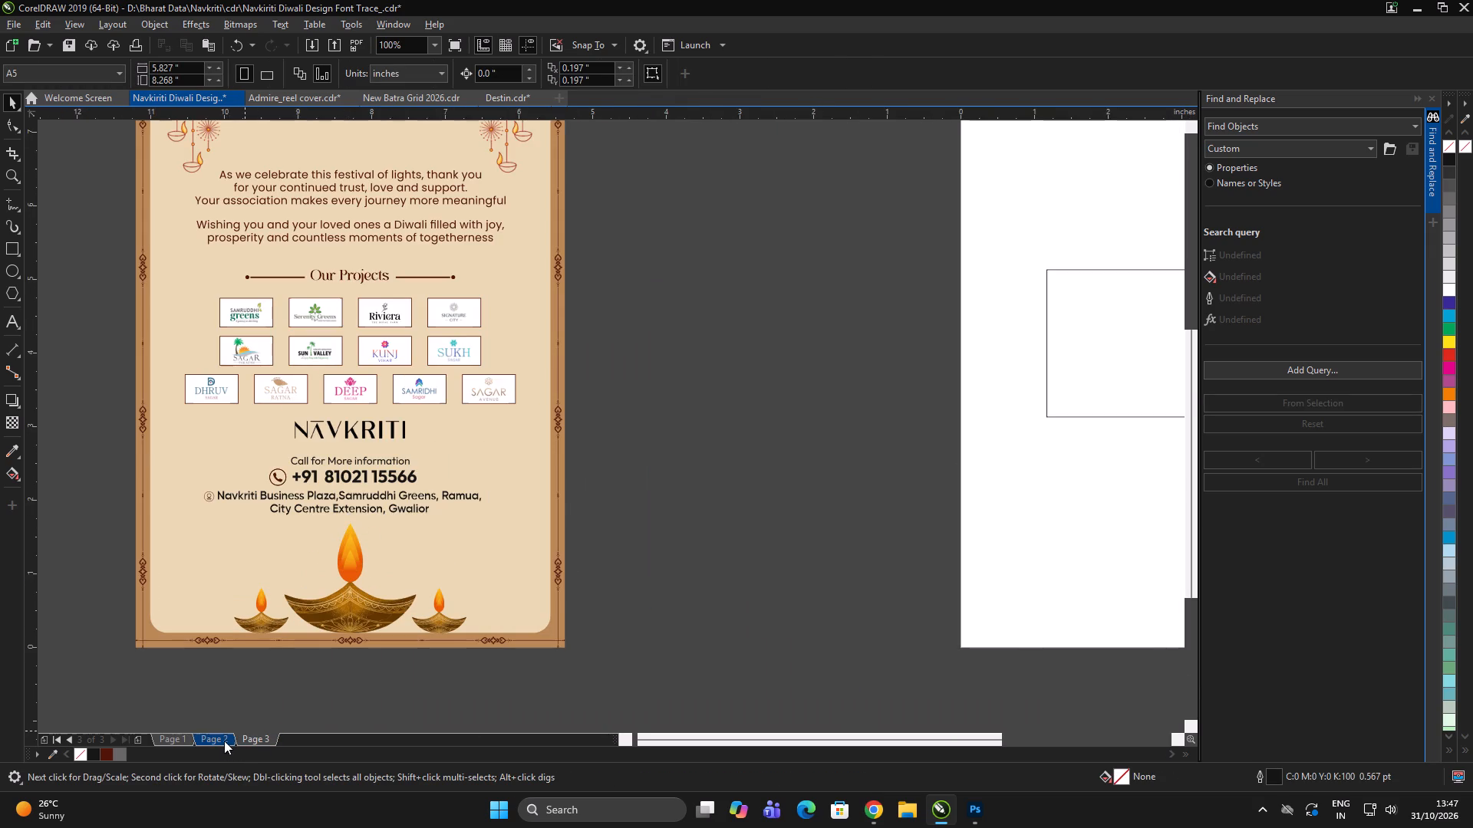
pyautogui.scroll(-2, 545, 476)
pyautogui.scroll(3, 743, 491)
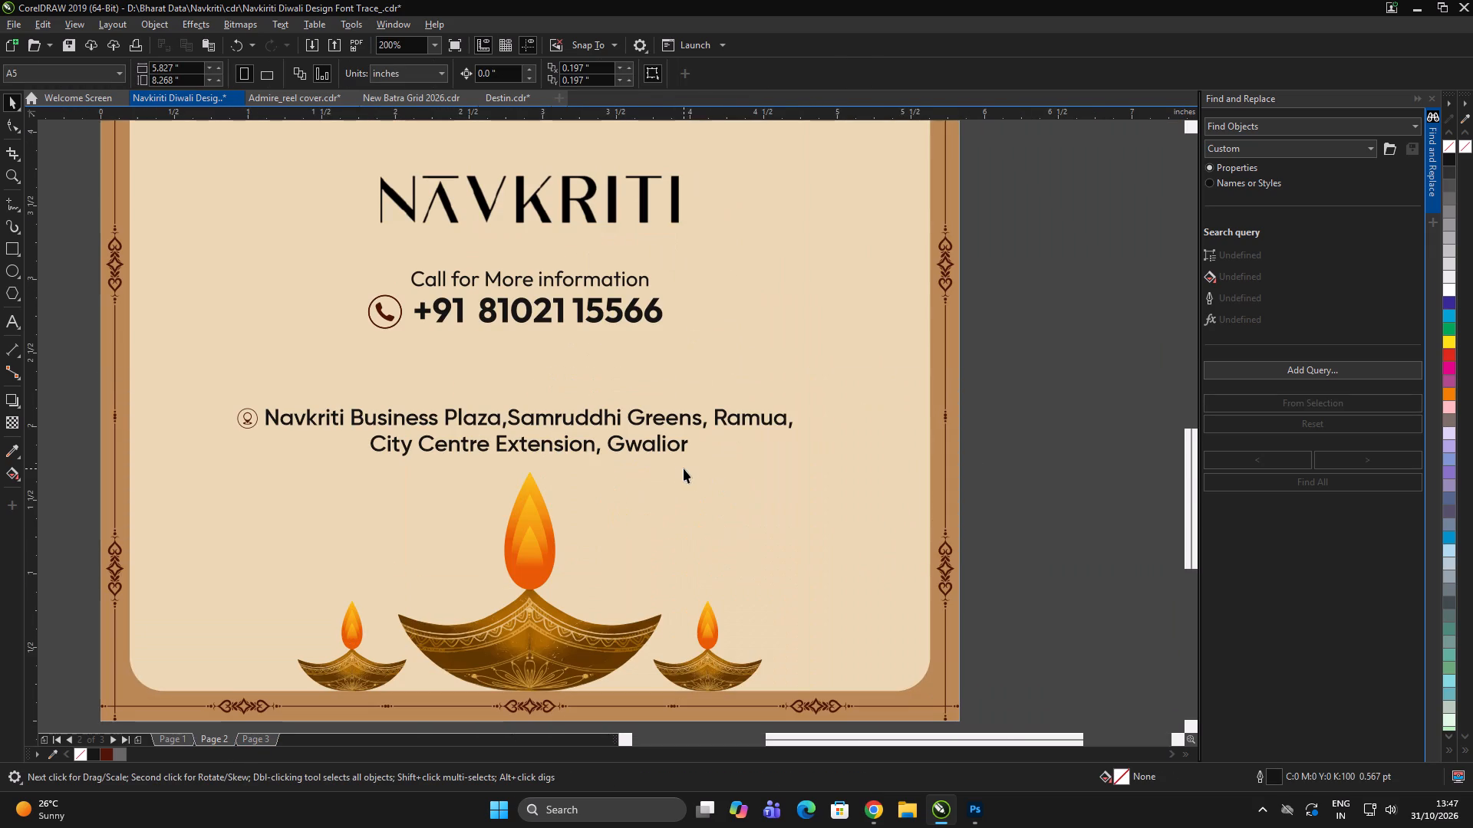
pyautogui.scroll(1, 727, 434)
pyautogui.scroll(-2, 639, 422)
# Ungroup the address text and its location icon on page 2.
pyautogui.click(635, 414)
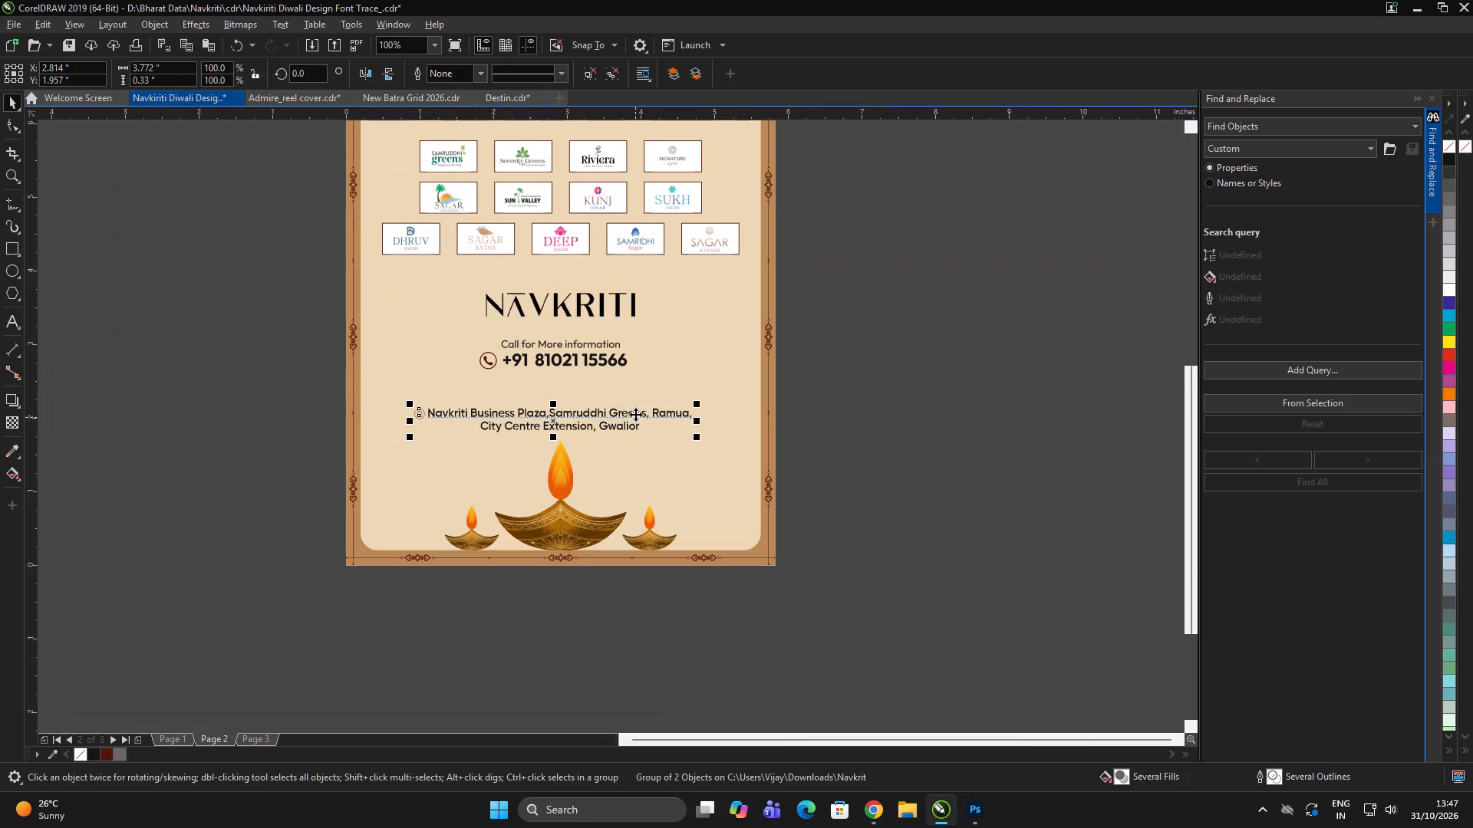
pyautogui.hotkey('ctrl', 'u')
pyautogui.keyDown('ctrl'); pyautogui.doubleClick(921, 418); pyautogui.keyUp('ctrl')
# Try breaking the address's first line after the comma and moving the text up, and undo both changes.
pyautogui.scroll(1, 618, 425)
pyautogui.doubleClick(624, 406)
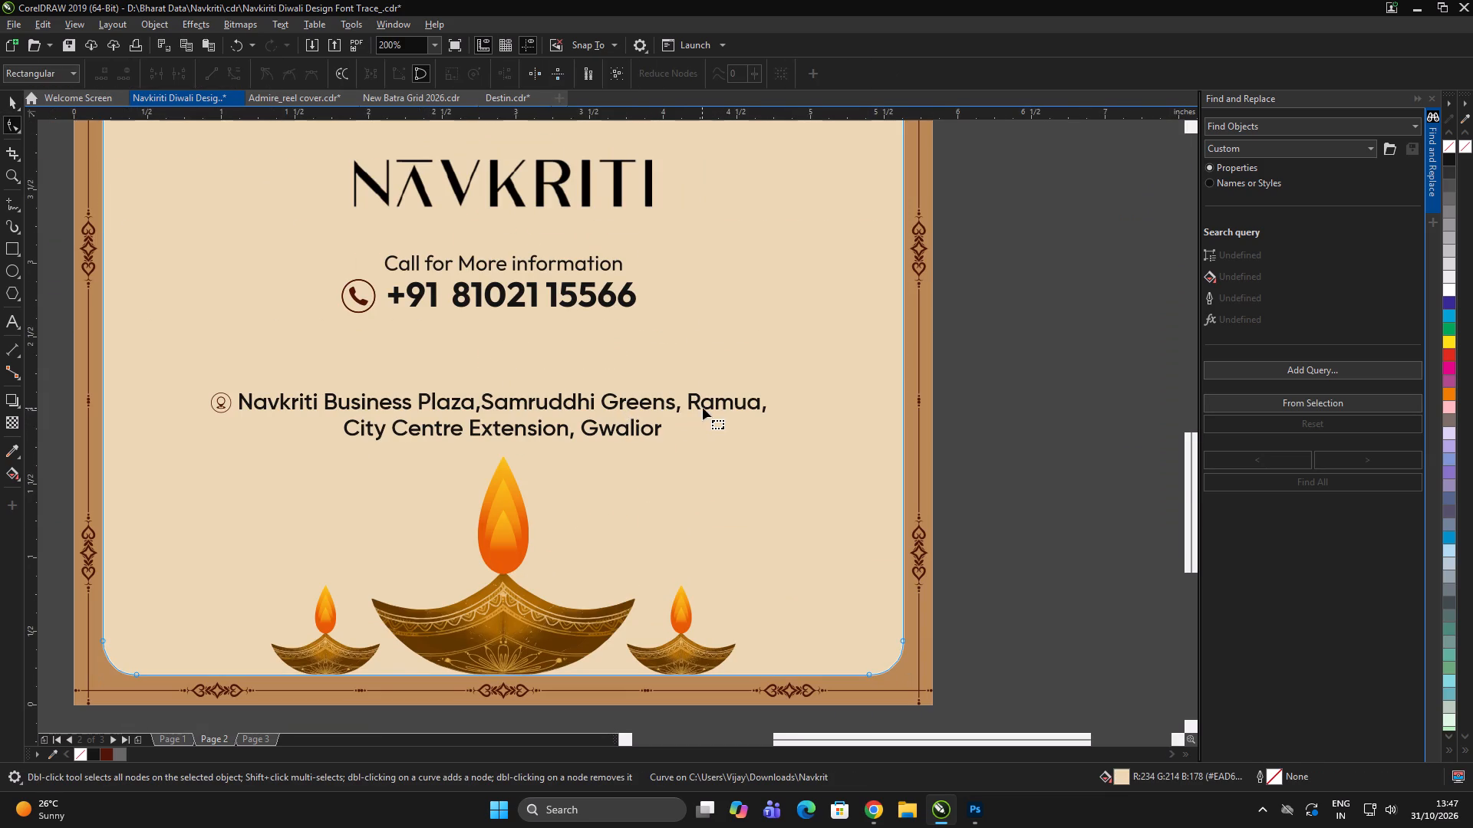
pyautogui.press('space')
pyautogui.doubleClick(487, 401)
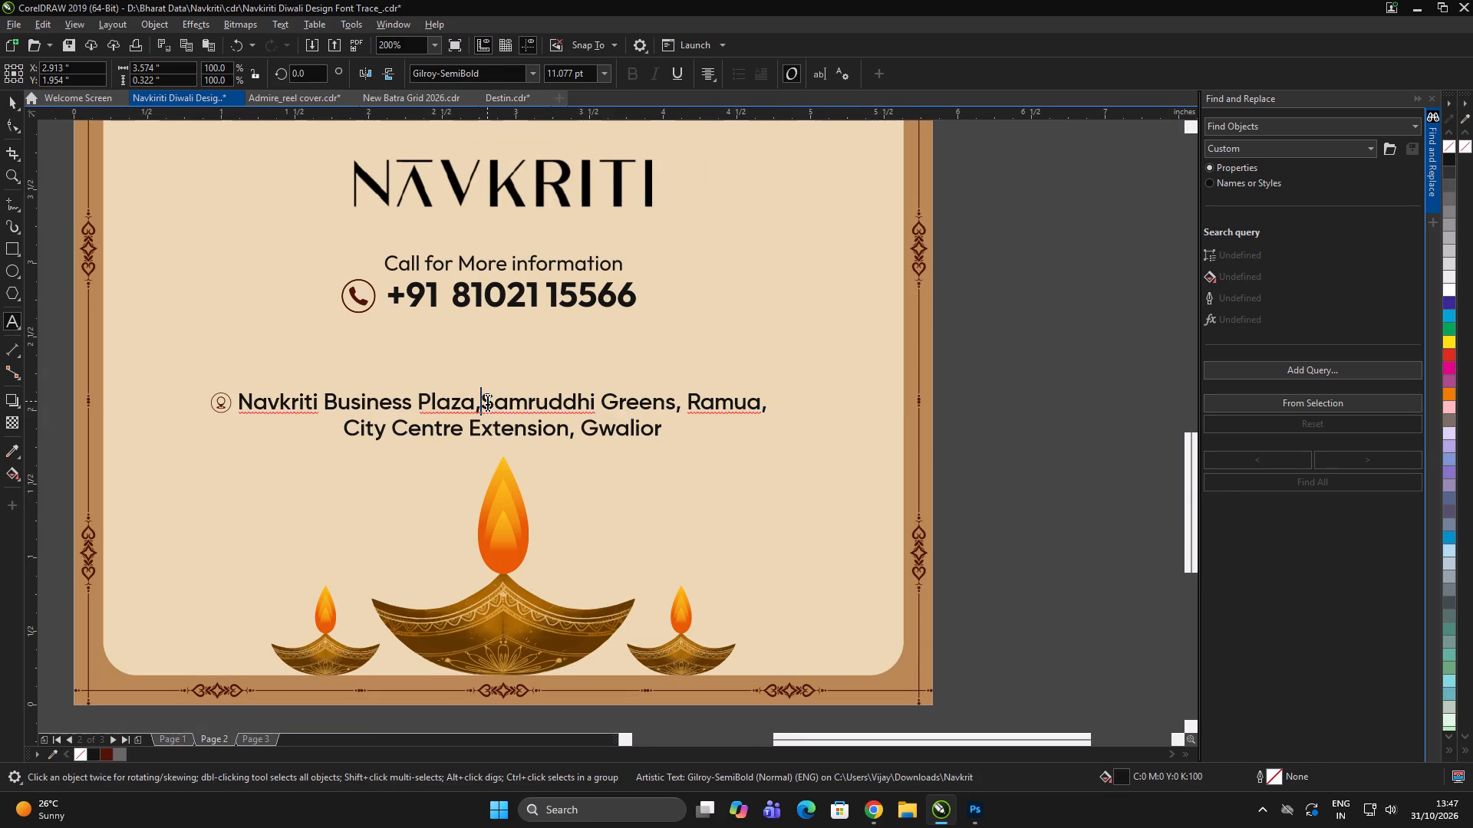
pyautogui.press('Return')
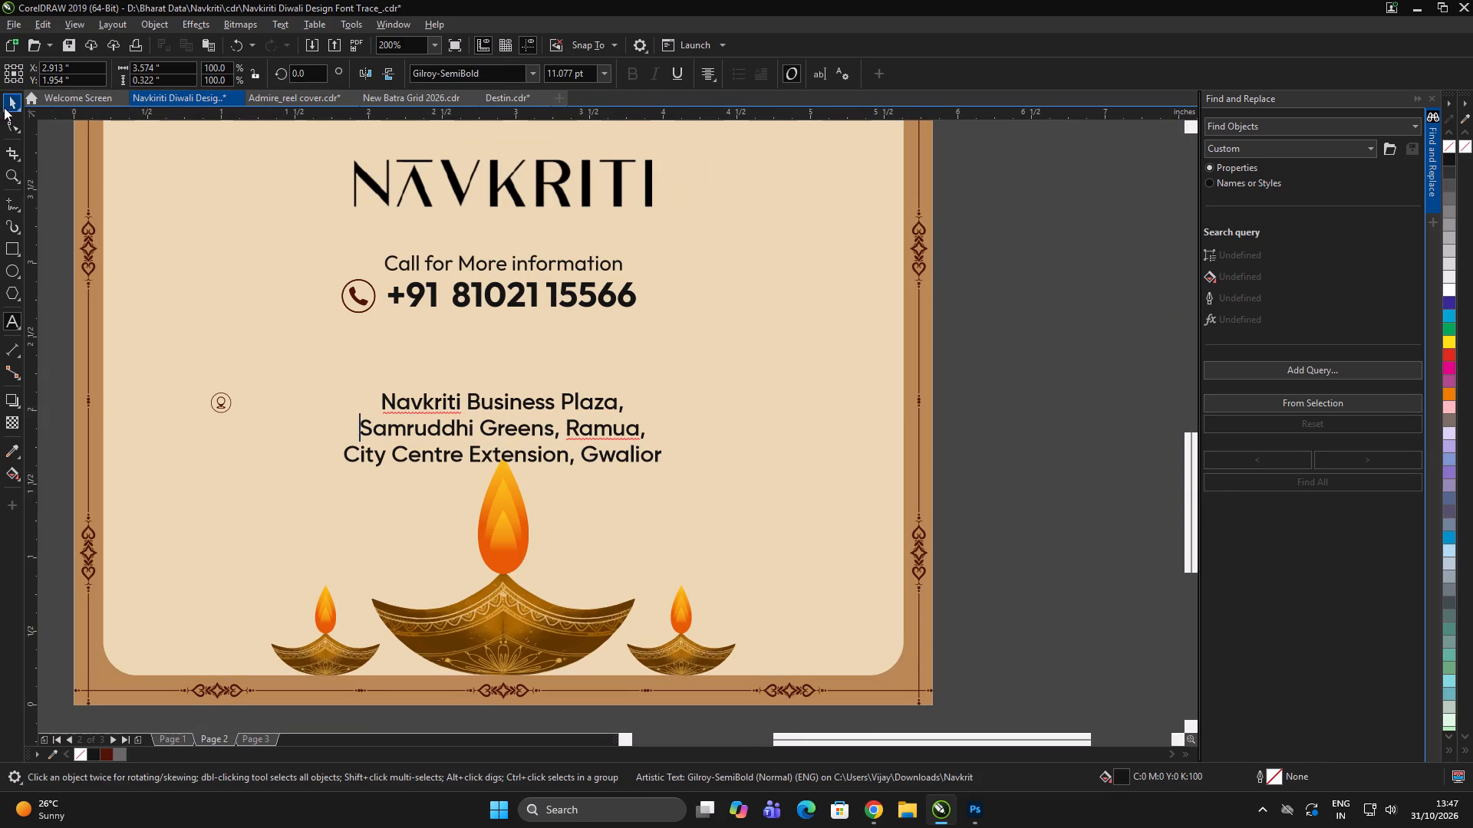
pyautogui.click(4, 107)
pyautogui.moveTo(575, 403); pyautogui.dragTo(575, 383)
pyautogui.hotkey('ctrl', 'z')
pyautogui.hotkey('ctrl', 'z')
# Move the address and its location icon up together, closer beneath the phone number.
pyautogui.click(1056, 354)
pyautogui.moveTo(1056, 350); pyautogui.dragTo(875, 422)
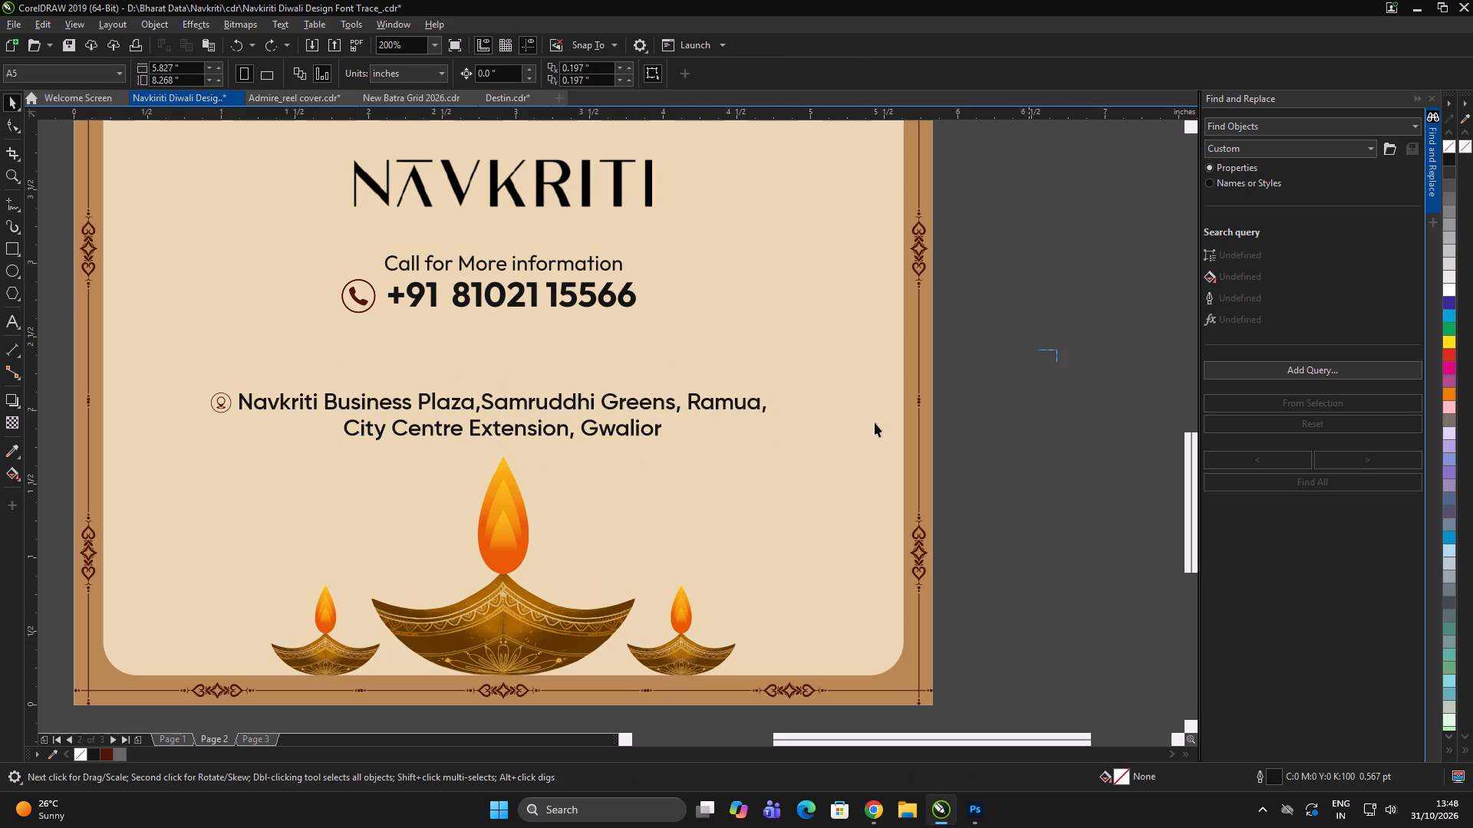
pyautogui.moveTo(875, 422); pyautogui.dragTo(141, 456)
pyautogui.moveTo(529, 403); pyautogui.dragTo(537, 383)
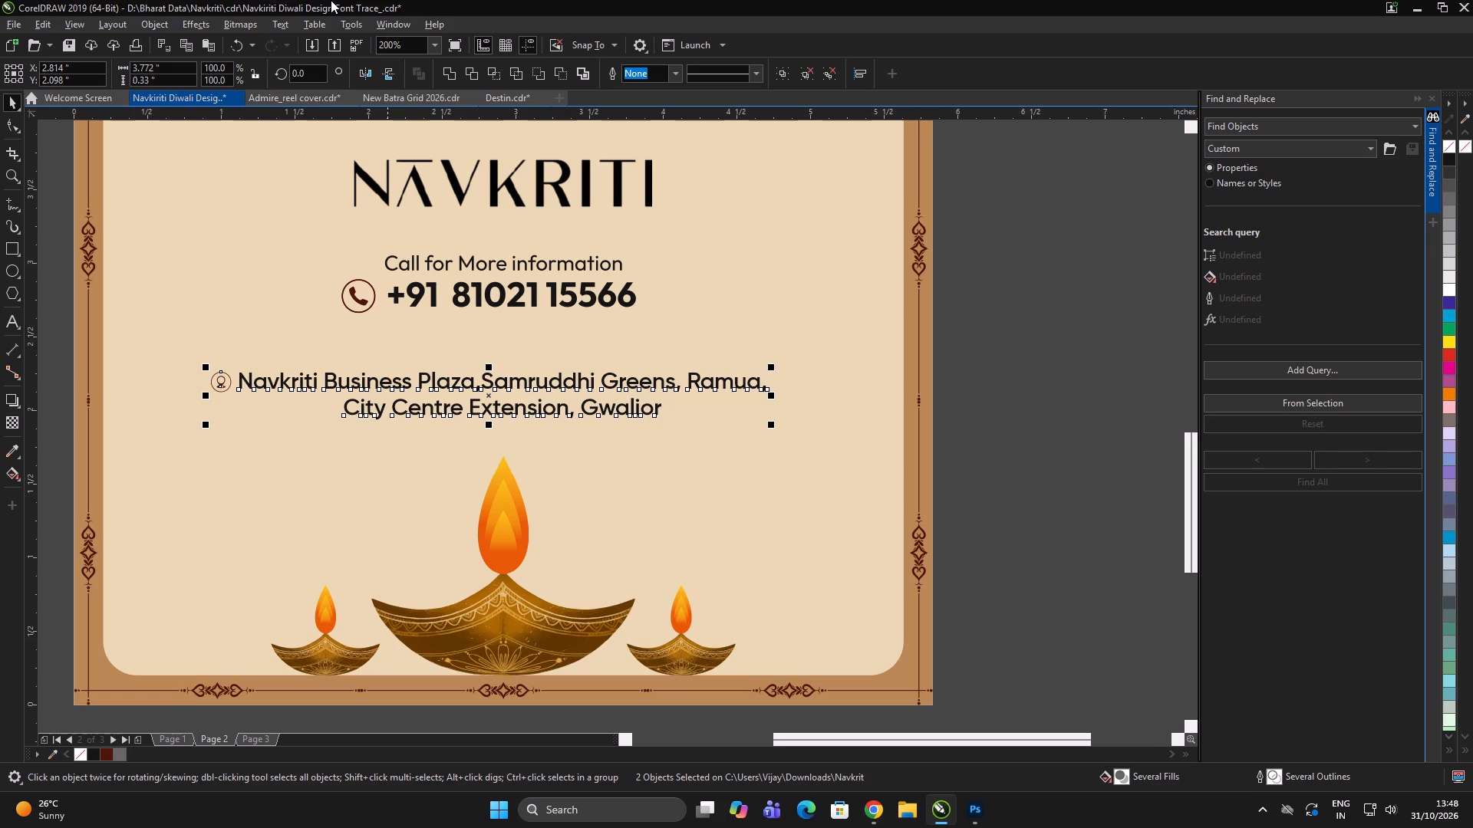
pyautogui.moveTo(529, 386); pyautogui.dragTo(535, 363)
pyautogui.scroll(-1, 512, 389)
pyautogui.doubleClick(822, 393)
pyautogui.click(825, 388)
# Move the NAVKRITI logo up slightly to widen the gap above the contact lines.
pyautogui.scroll(1, 509, 258)
pyautogui.moveTo(562, 318); pyautogui.dragTo(561, 308)
pyautogui.scroll(-2, 543, 315)
pyautogui.doubleClick(836, 362)
pyautogui.click(835, 356)
# Ungroup the Our Projects heading and enlarge only its text about the centre, extending over the inner ends of the side lines.
pyautogui.scroll(1, 633, 194)
pyautogui.click(549, 201)
pyautogui.scroll(1, 566, 203)
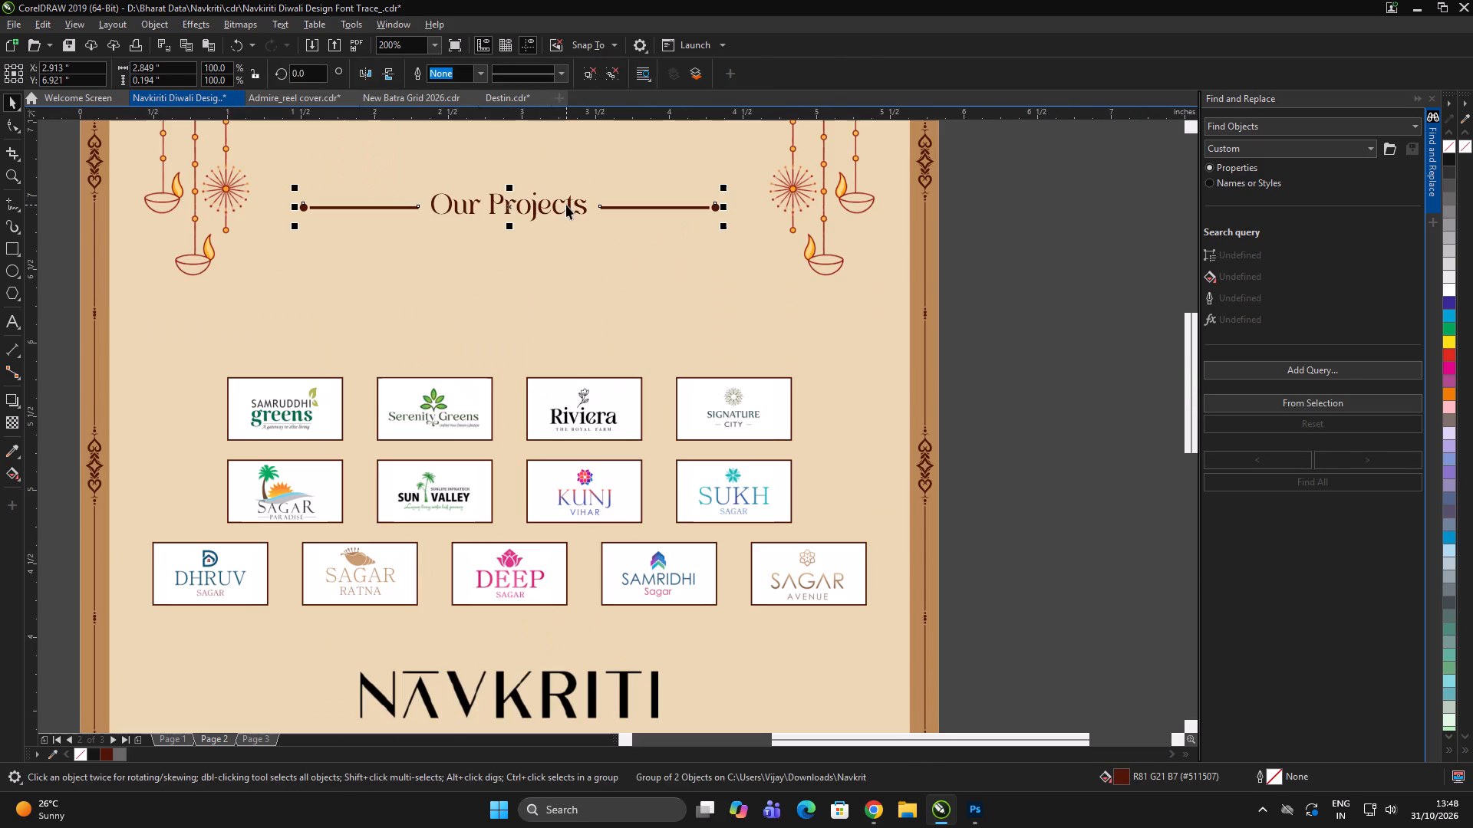
pyautogui.hotkey('ctrl', 'u')
pyautogui.keyDown('ctrl'); pyautogui.click(941, 265); pyautogui.keyUp('ctrl')
pyautogui.click(535, 200)
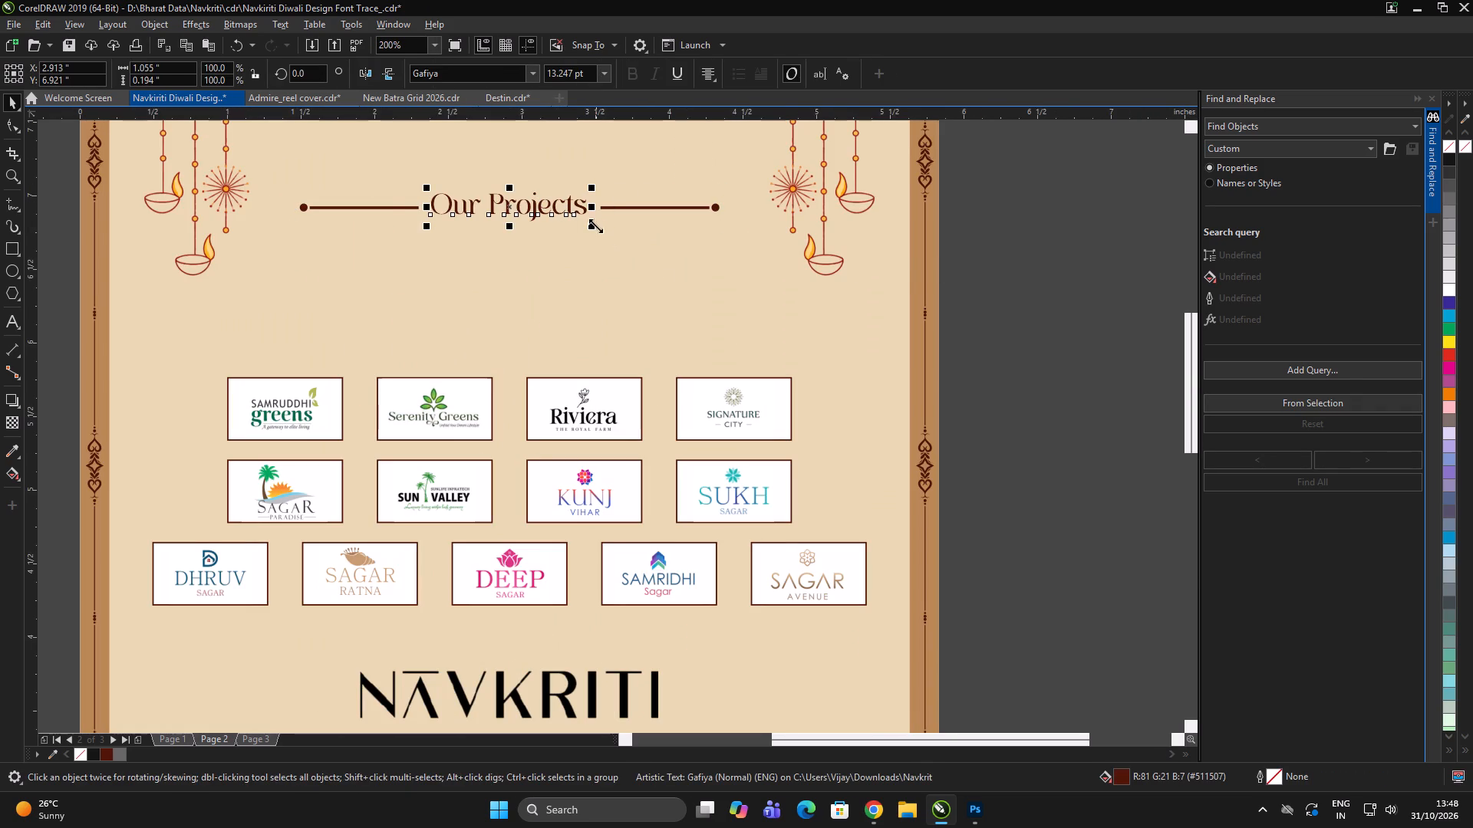
pyautogui.moveTo(595, 225); pyautogui.dragTo(631, 257)
# Ungroup the pair of decorative lines beside the Our Projects heading.
pyautogui.click(673, 203)
pyautogui.scroll(2, 664, 207)
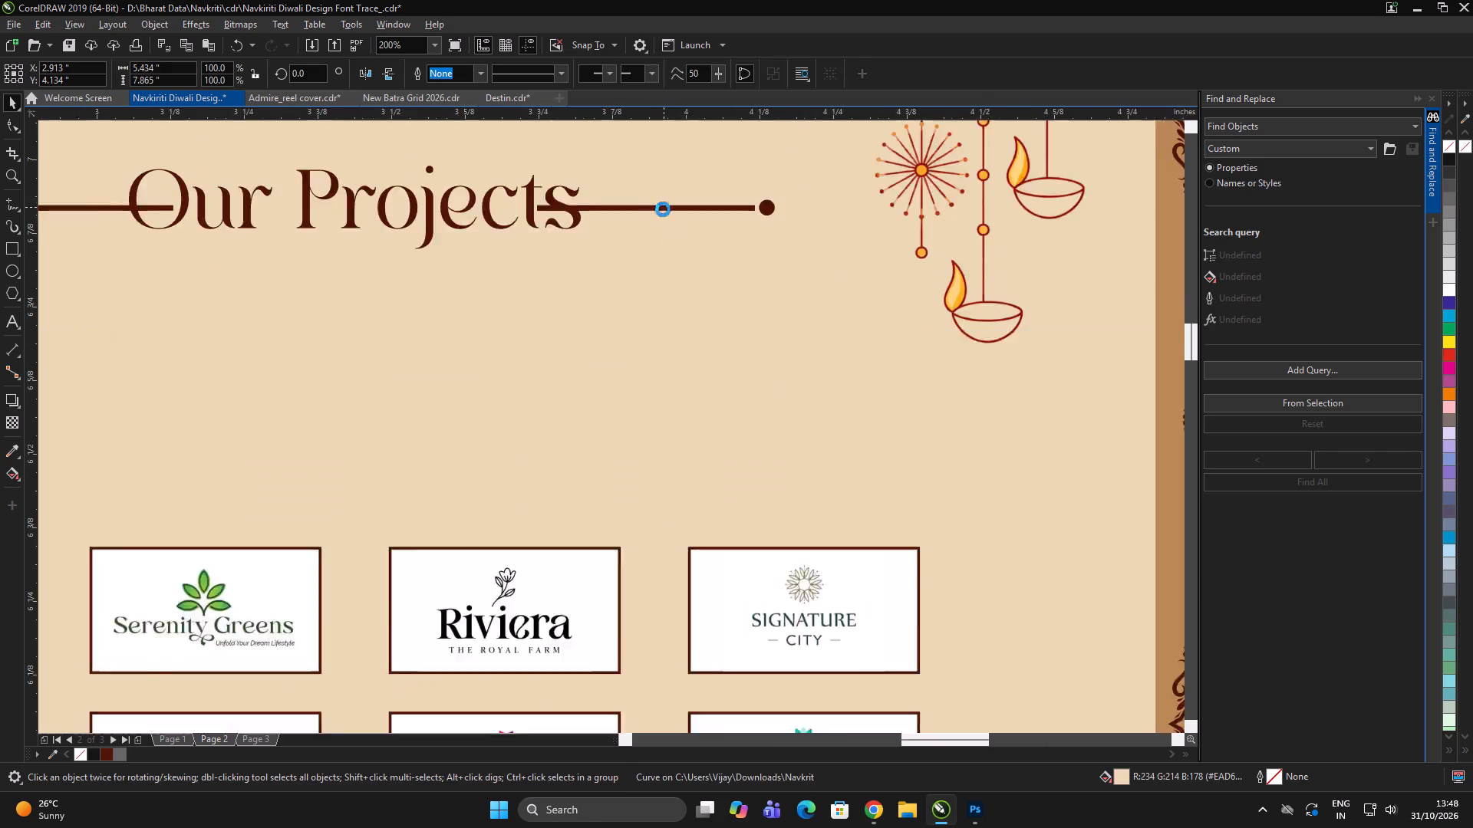
pyautogui.click(663, 209)
pyautogui.hotkey('ctrl', 'u')
pyautogui.keyDown('ctrl'); pyautogui.scroll(-5, 661, 252); pyautogui.keyUp('ctrl')
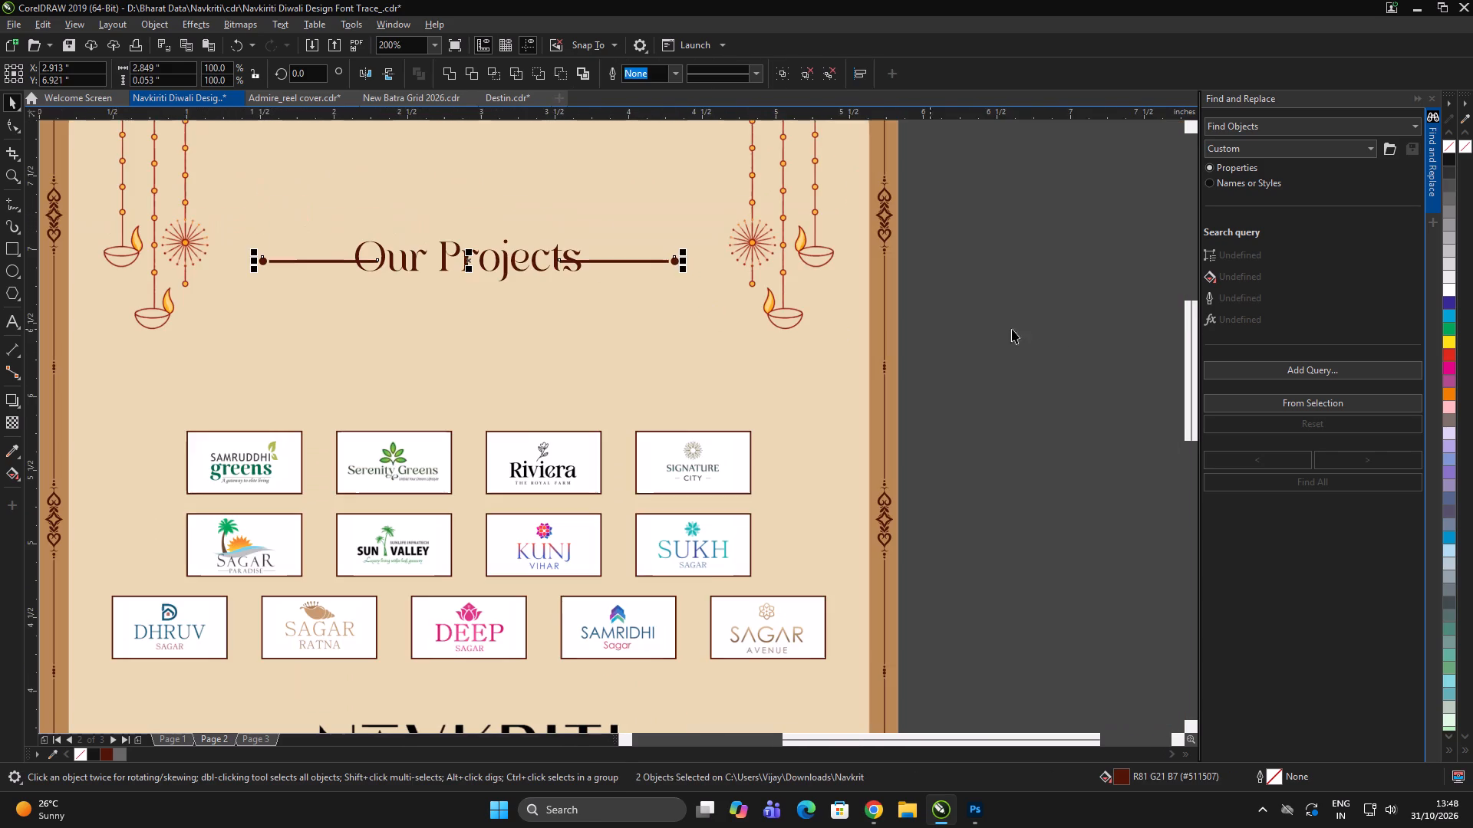
pyautogui.doubleClick(1055, 310)
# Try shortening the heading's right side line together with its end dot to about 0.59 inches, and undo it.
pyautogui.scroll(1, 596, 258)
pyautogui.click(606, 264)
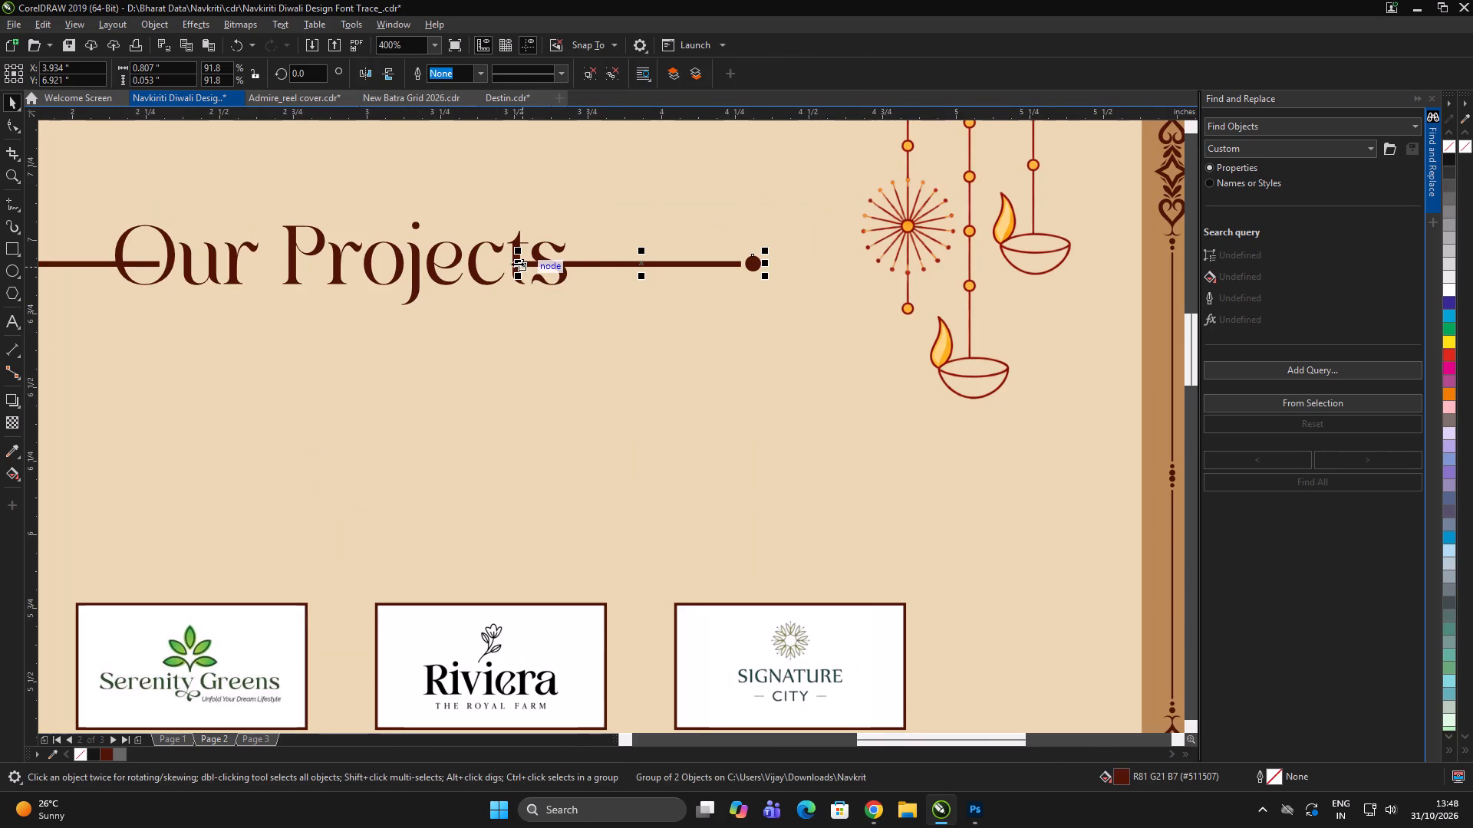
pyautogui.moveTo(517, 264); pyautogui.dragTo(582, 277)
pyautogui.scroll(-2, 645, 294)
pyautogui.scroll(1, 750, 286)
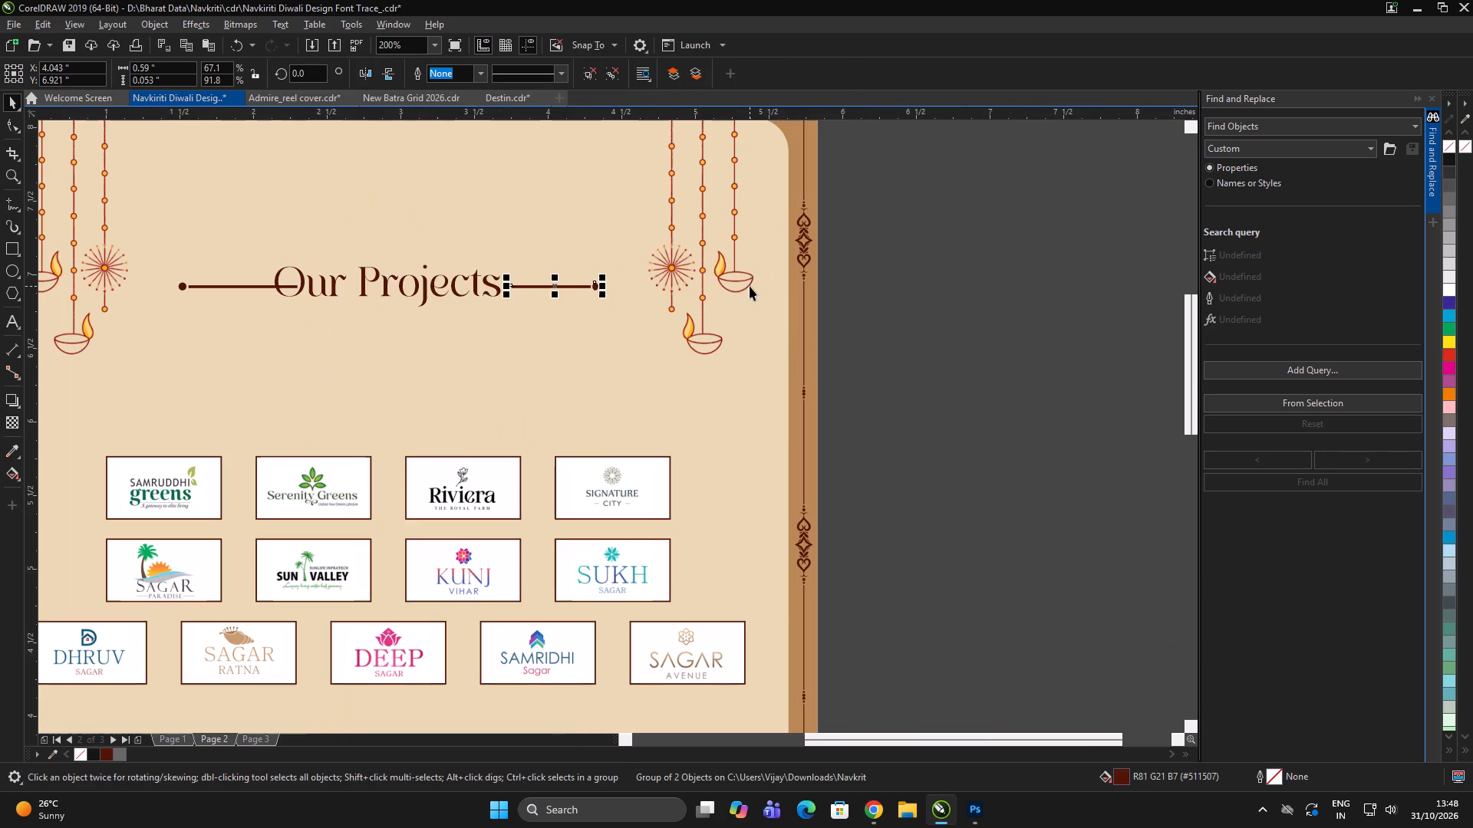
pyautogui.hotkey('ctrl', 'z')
# Ungroup the heading's right side line and shorten only its bar to about 0.56 inches, starting just past the text.
pyautogui.hotkey('ctrl', 'u')
pyautogui.keyDown('ctrl'); pyautogui.click(1026, 310); pyautogui.keyUp('ctrl')
pyautogui.scroll(1, 543, 310)
pyautogui.click(529, 261)
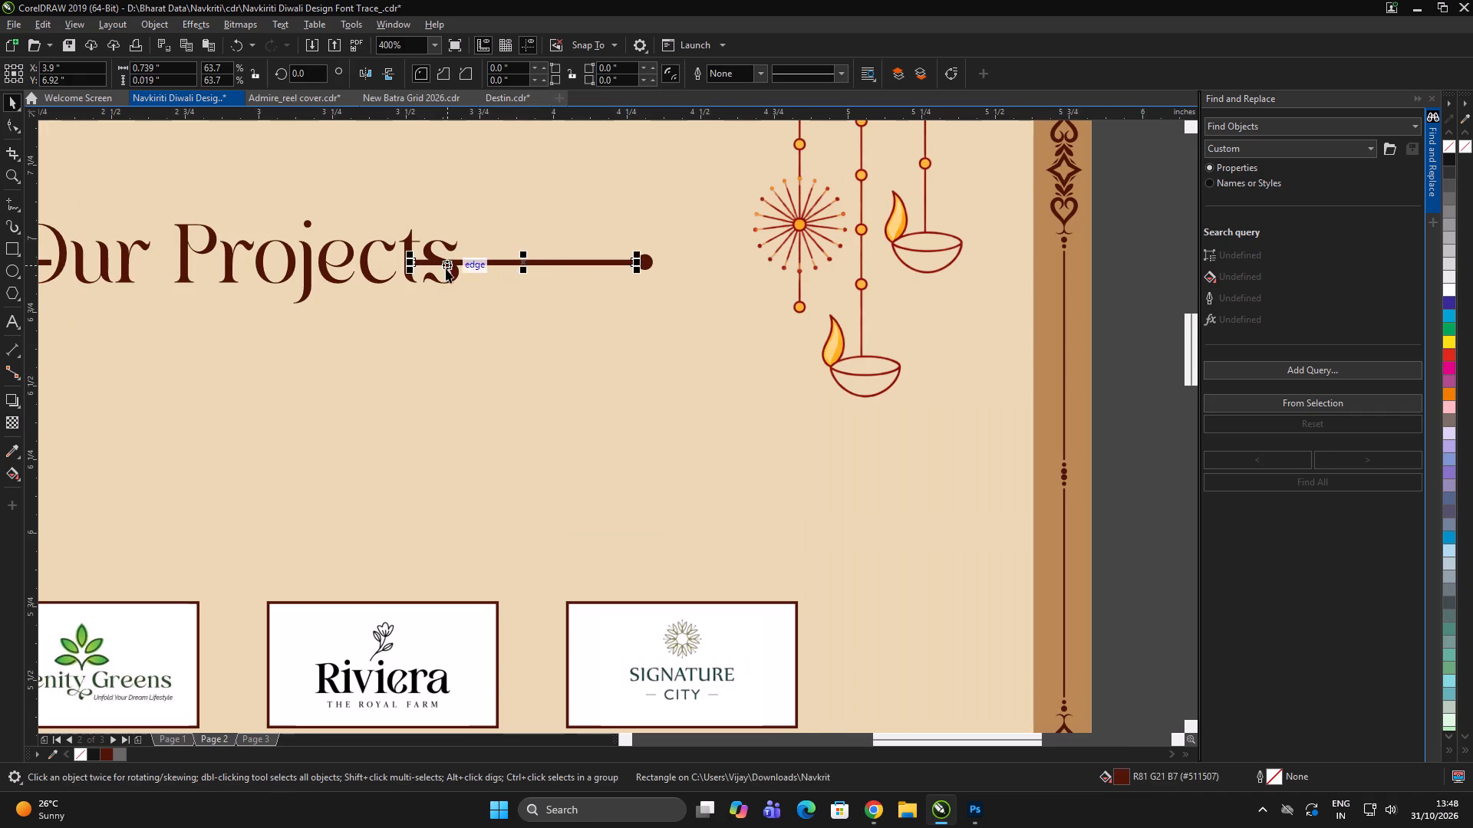
pyautogui.scroll(1, 446, 268)
pyautogui.moveTo(377, 255); pyautogui.dragTo(485, 283)
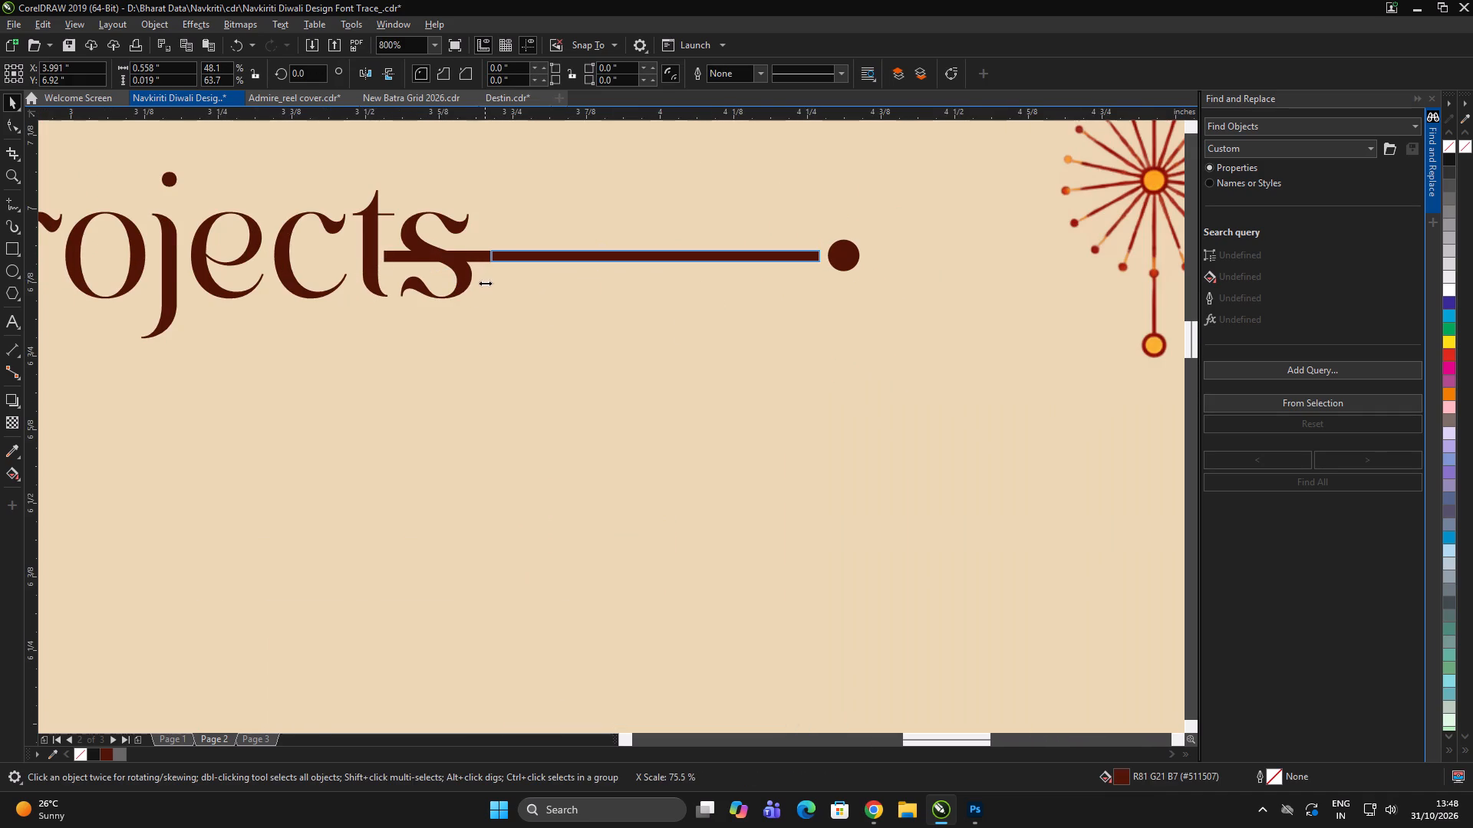
pyautogui.moveTo(485, 283); pyautogui.dragTo(484, 285)
pyautogui.scroll(-3, 545, 305)
pyautogui.click(991, 294)
# Group the shortened bar with its end dot to the right of the heading.
pyautogui.moveTo(1008, 251); pyautogui.dragTo(551, 343)
pyautogui.hotkey('ctrl', 'g')
pyautogui.scroll(-2, 791, 415)
pyautogui.click(928, 445)
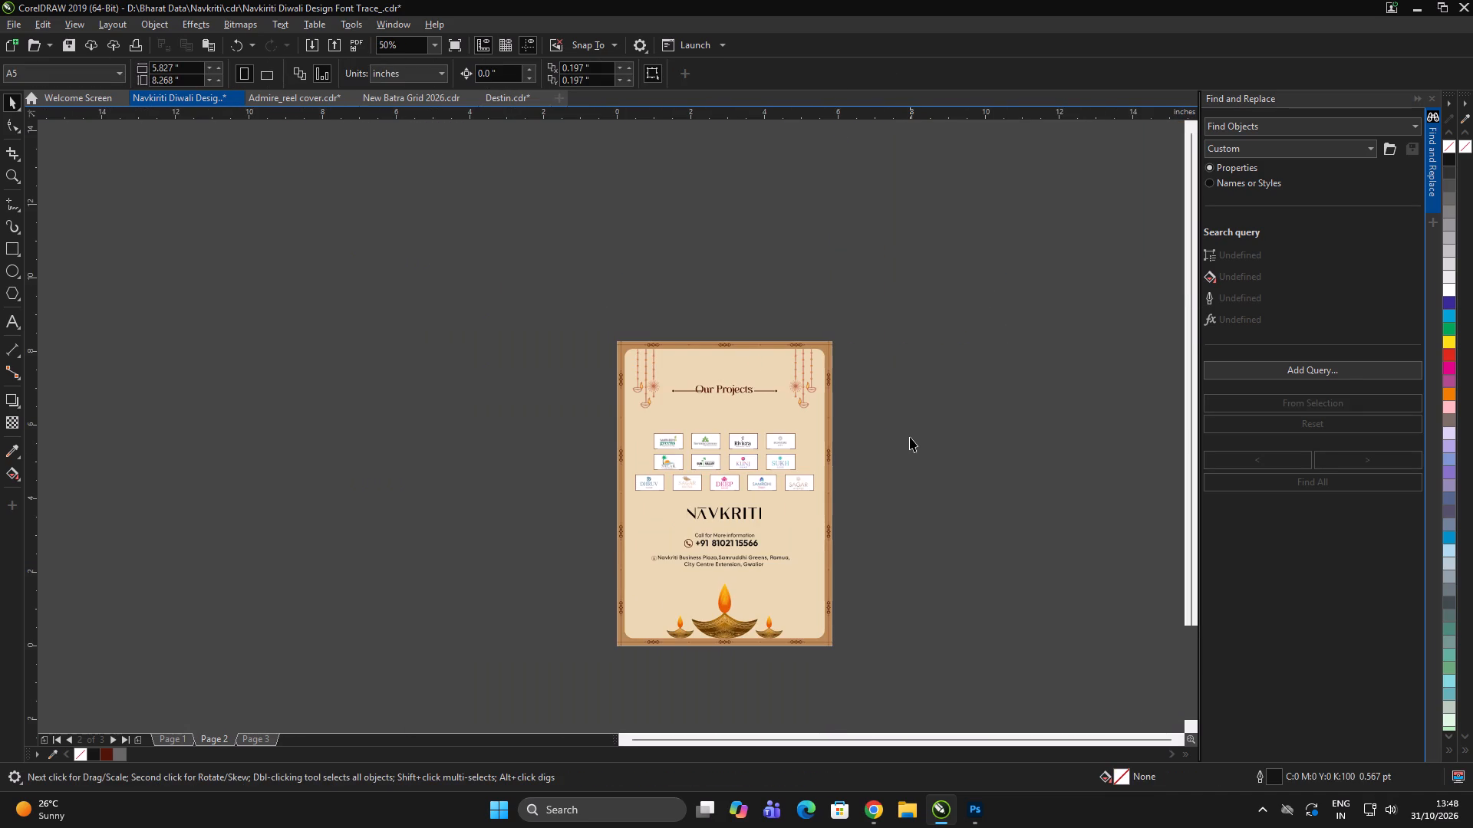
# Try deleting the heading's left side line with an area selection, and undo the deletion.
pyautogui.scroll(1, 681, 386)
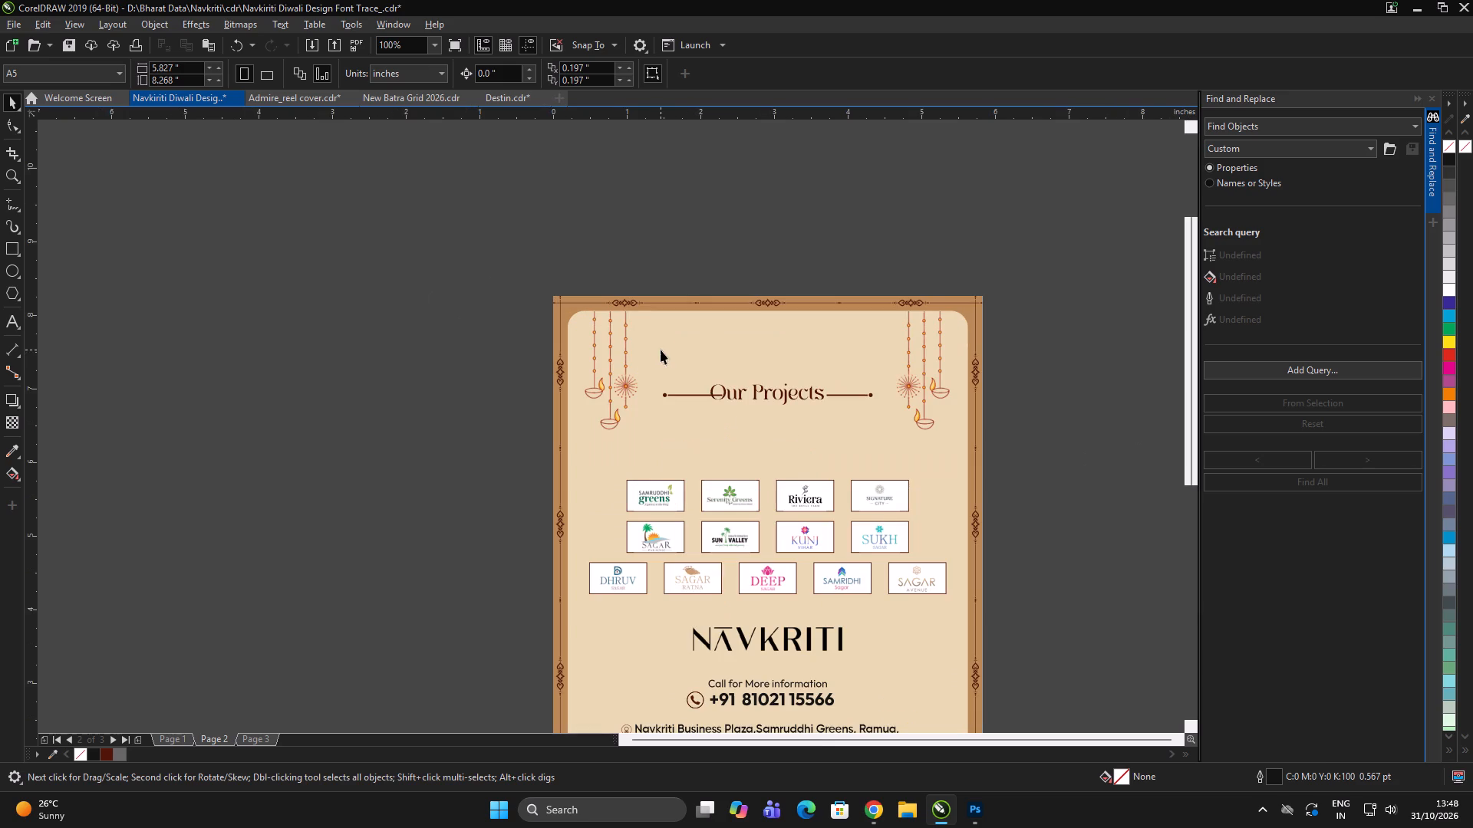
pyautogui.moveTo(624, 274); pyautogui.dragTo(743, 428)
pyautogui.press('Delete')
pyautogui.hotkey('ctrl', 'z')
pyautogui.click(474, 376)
# Delete the long decorative line to the left of the Our Projects heading.
pyautogui.scroll(2, 669, 380)
pyautogui.click(655, 442)
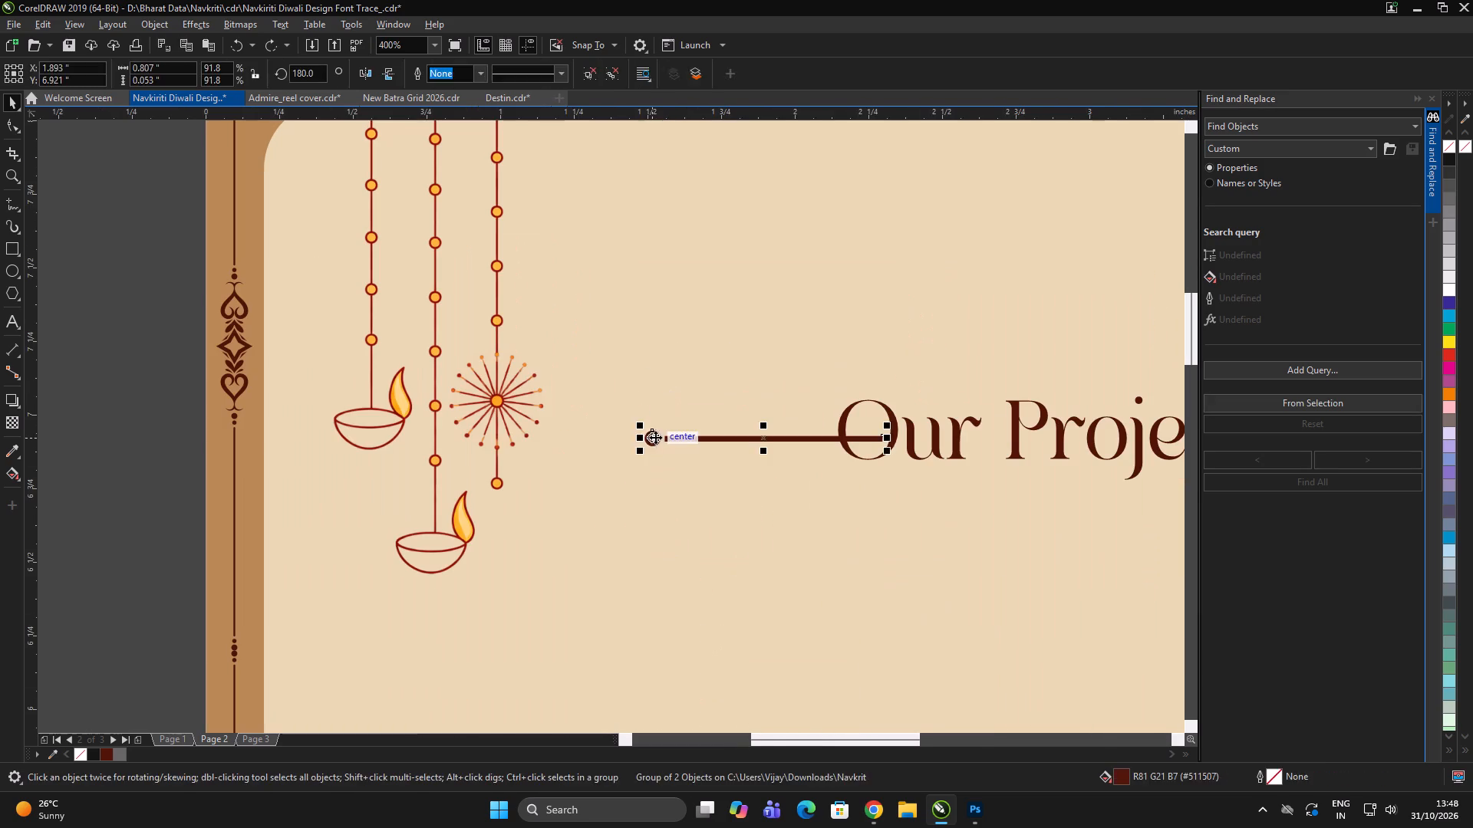
pyautogui.press('Delete')
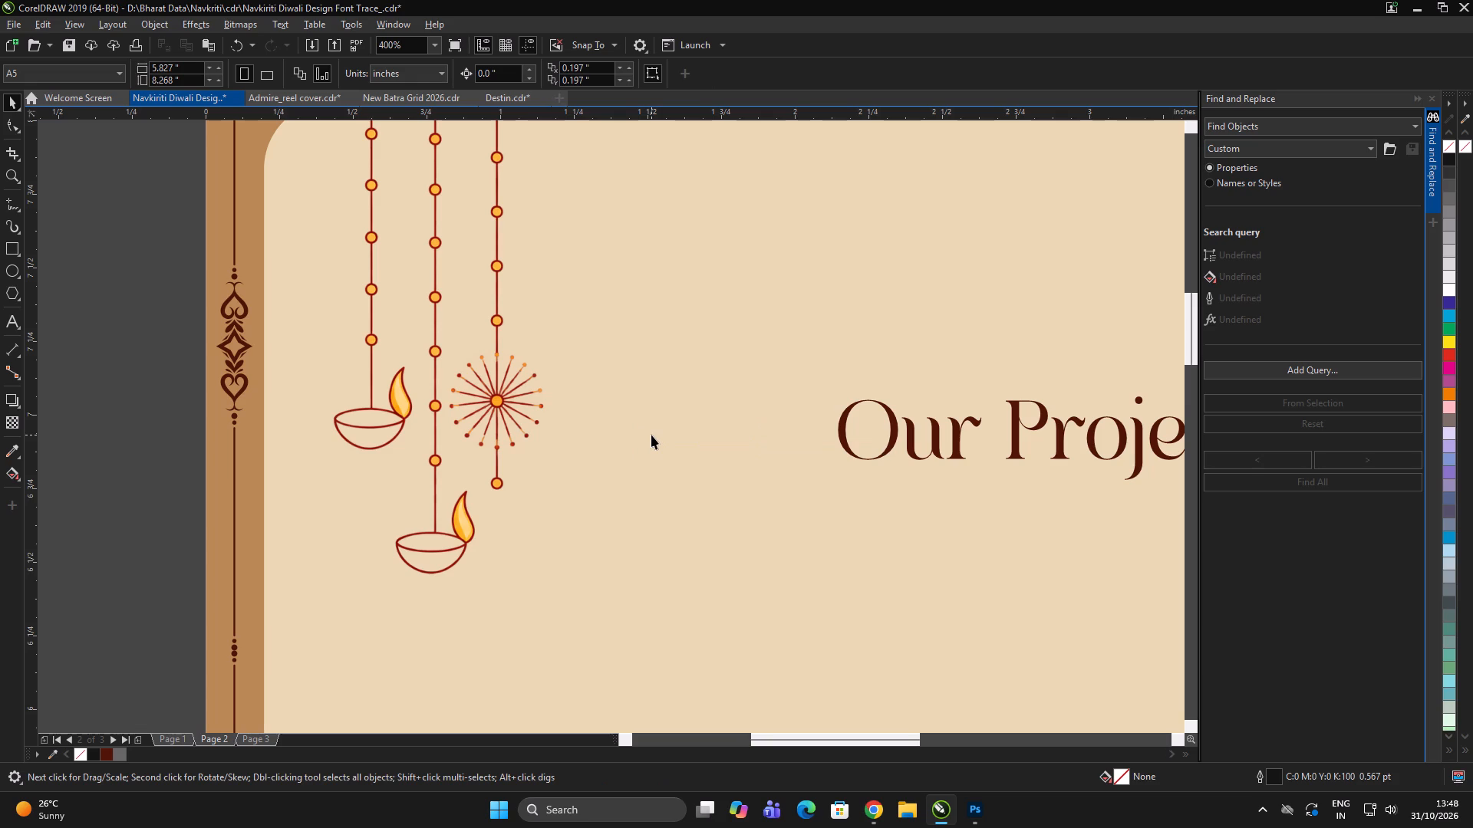
# Place a horizontally mirrored copy of the heading's right side line to the left of the text, at about X 1.74 inches.
pyautogui.scroll(-3, 489, 318)
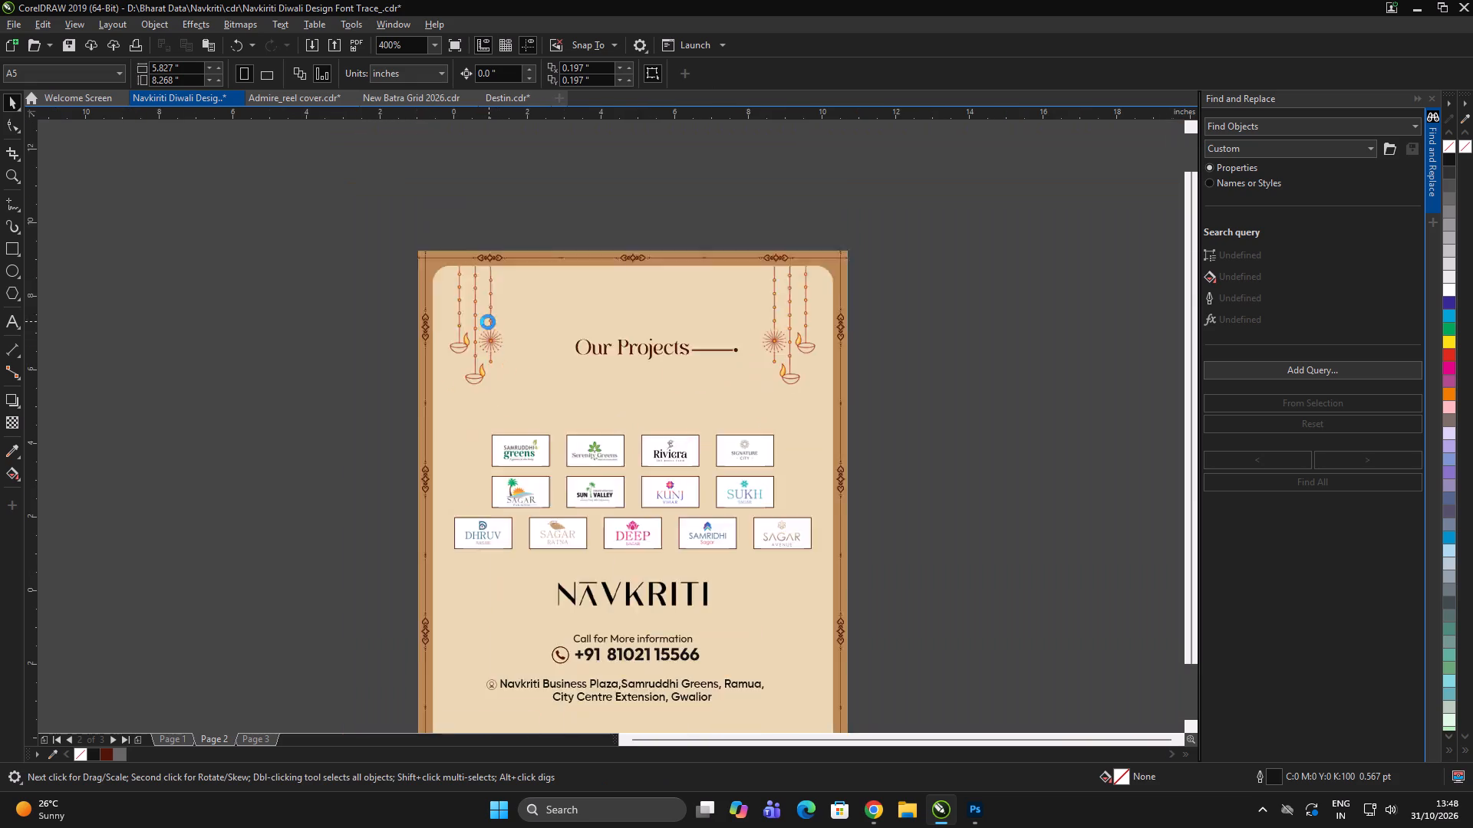
pyautogui.scroll(2, 594, 338)
pyautogui.click(608, 329)
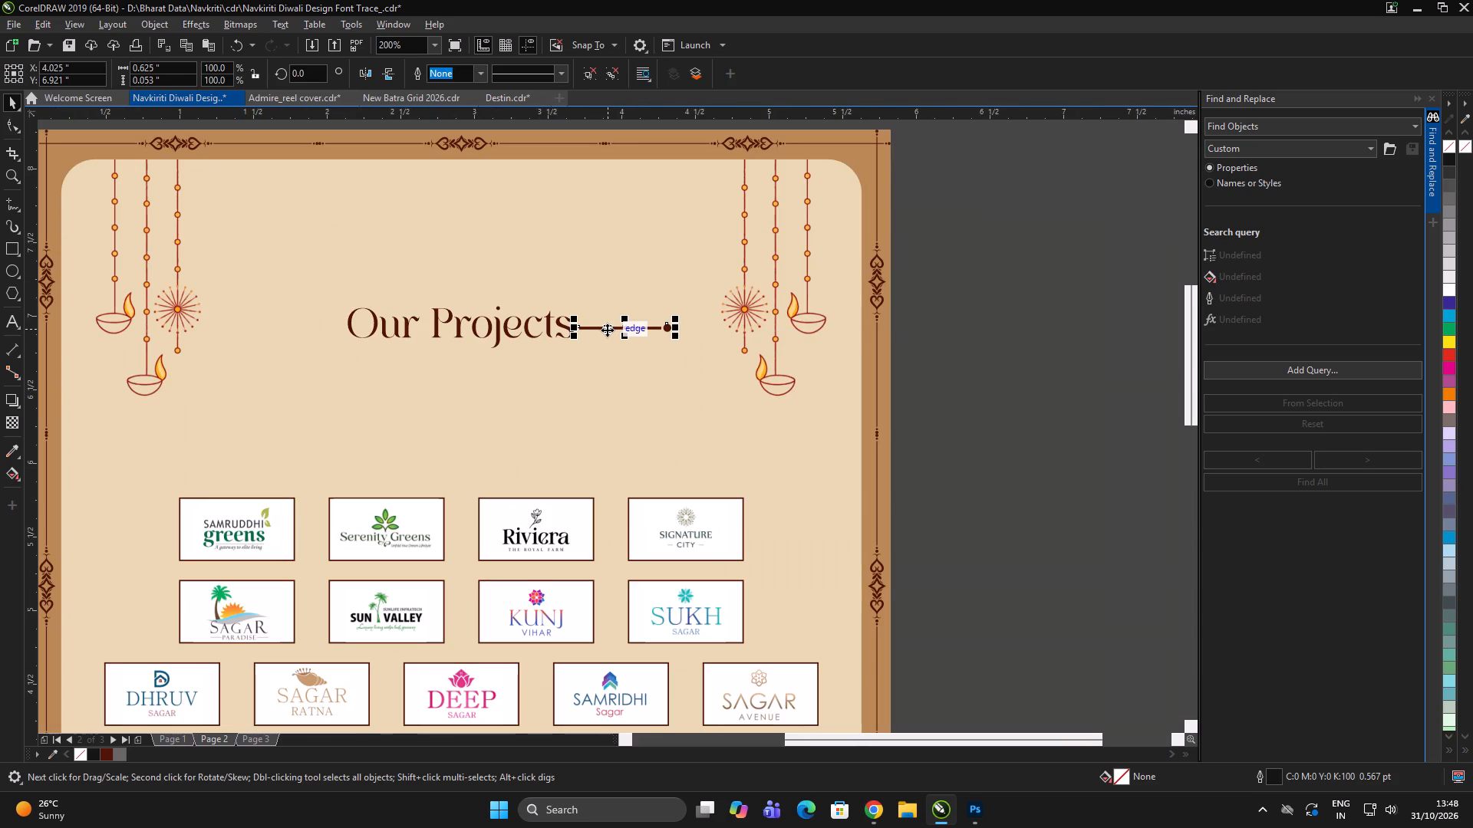
pyautogui.scroll(2, 671, 333)
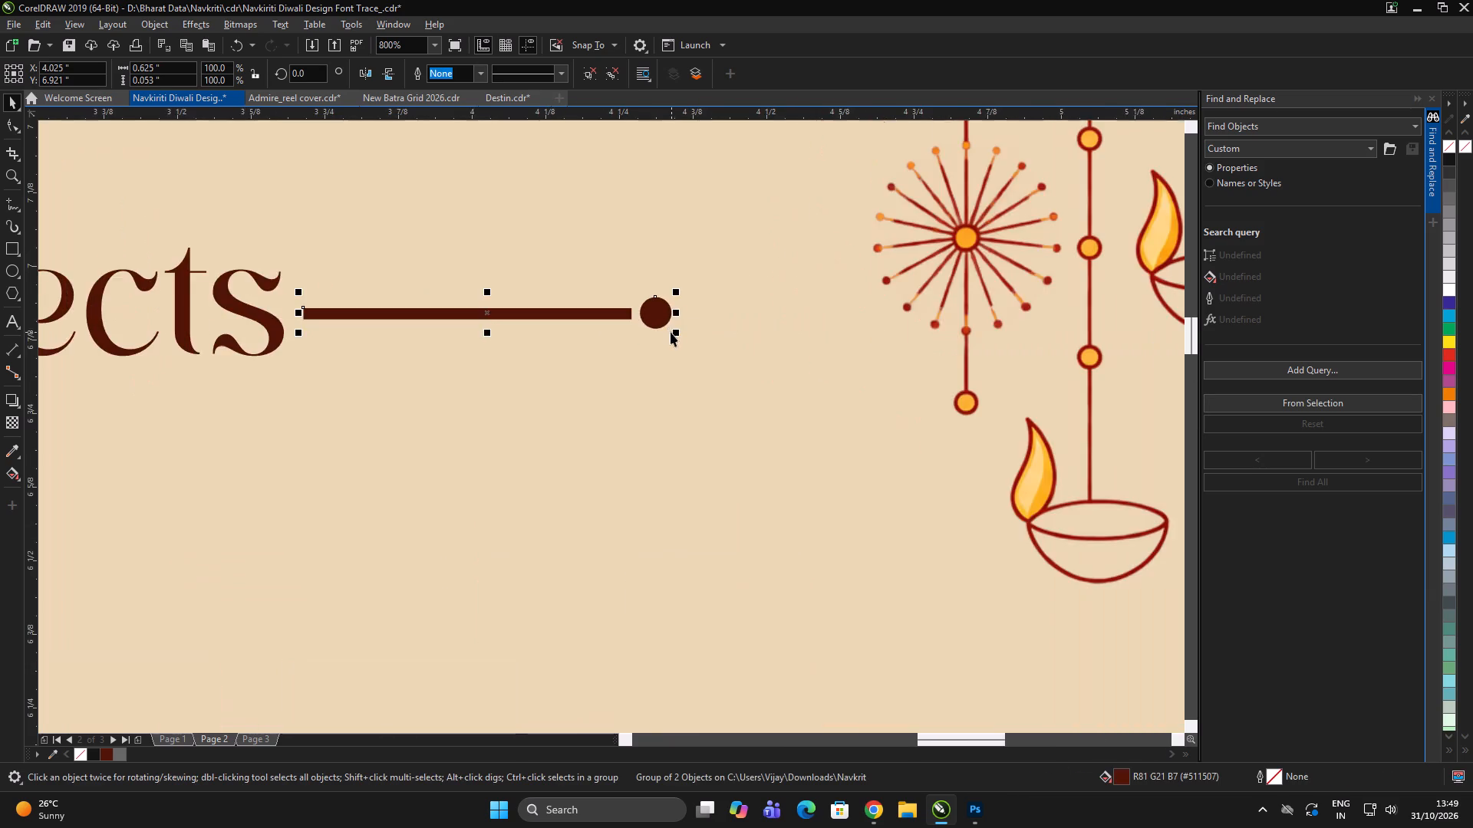
pyautogui.scroll(-2, 667, 324)
pyautogui.moveTo(667, 320); pyautogui.dragTo(330, 314)
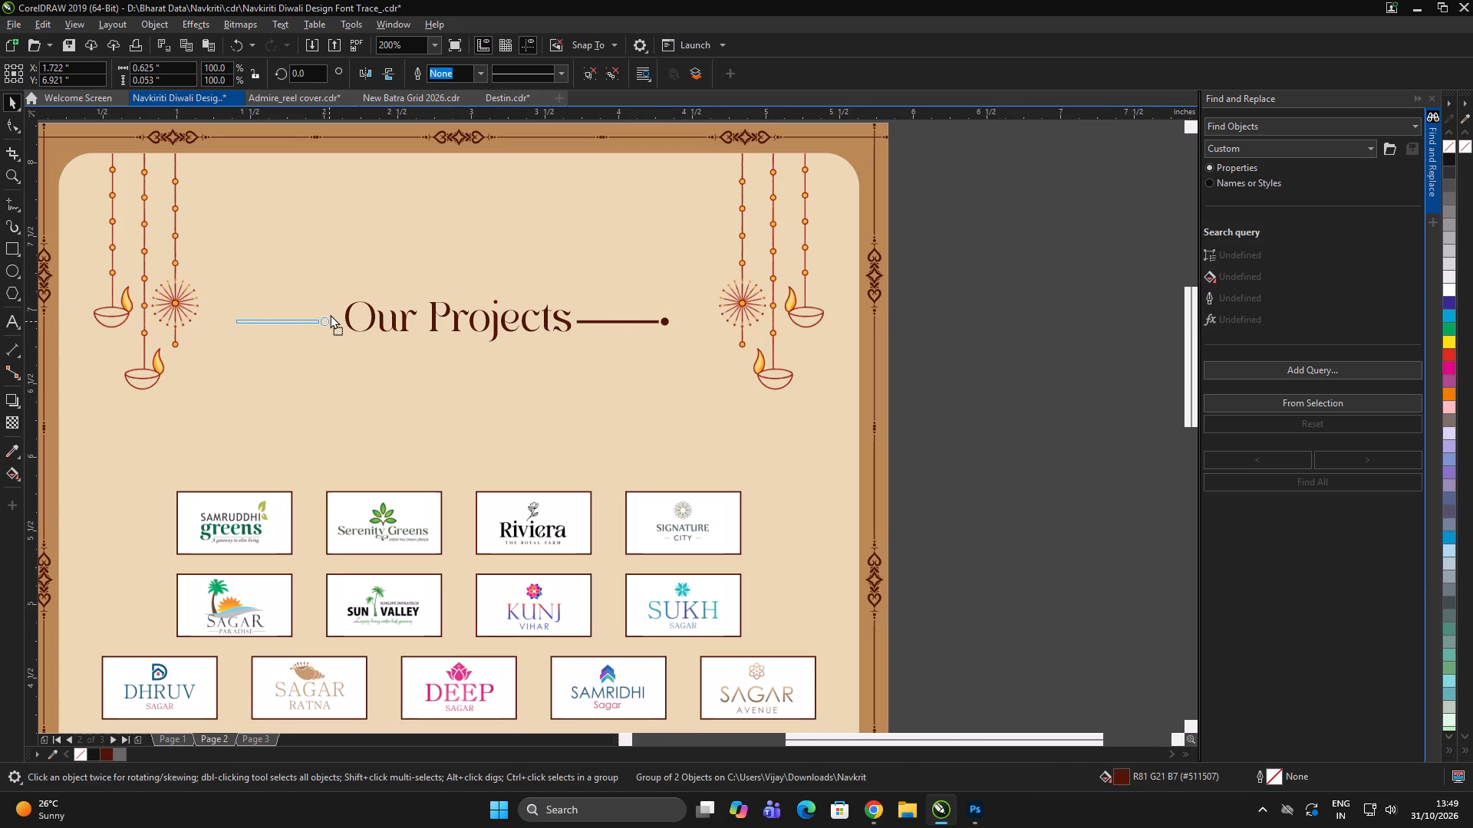
pyautogui.moveTo(330, 314); pyautogui.dragTo(331, 314)
pyautogui.keyDown('shift'); pyautogui.rightClick(331, 314); pyautogui.keyUp('shift')
pyautogui.click(354, 68)
pyautogui.click(364, 71)
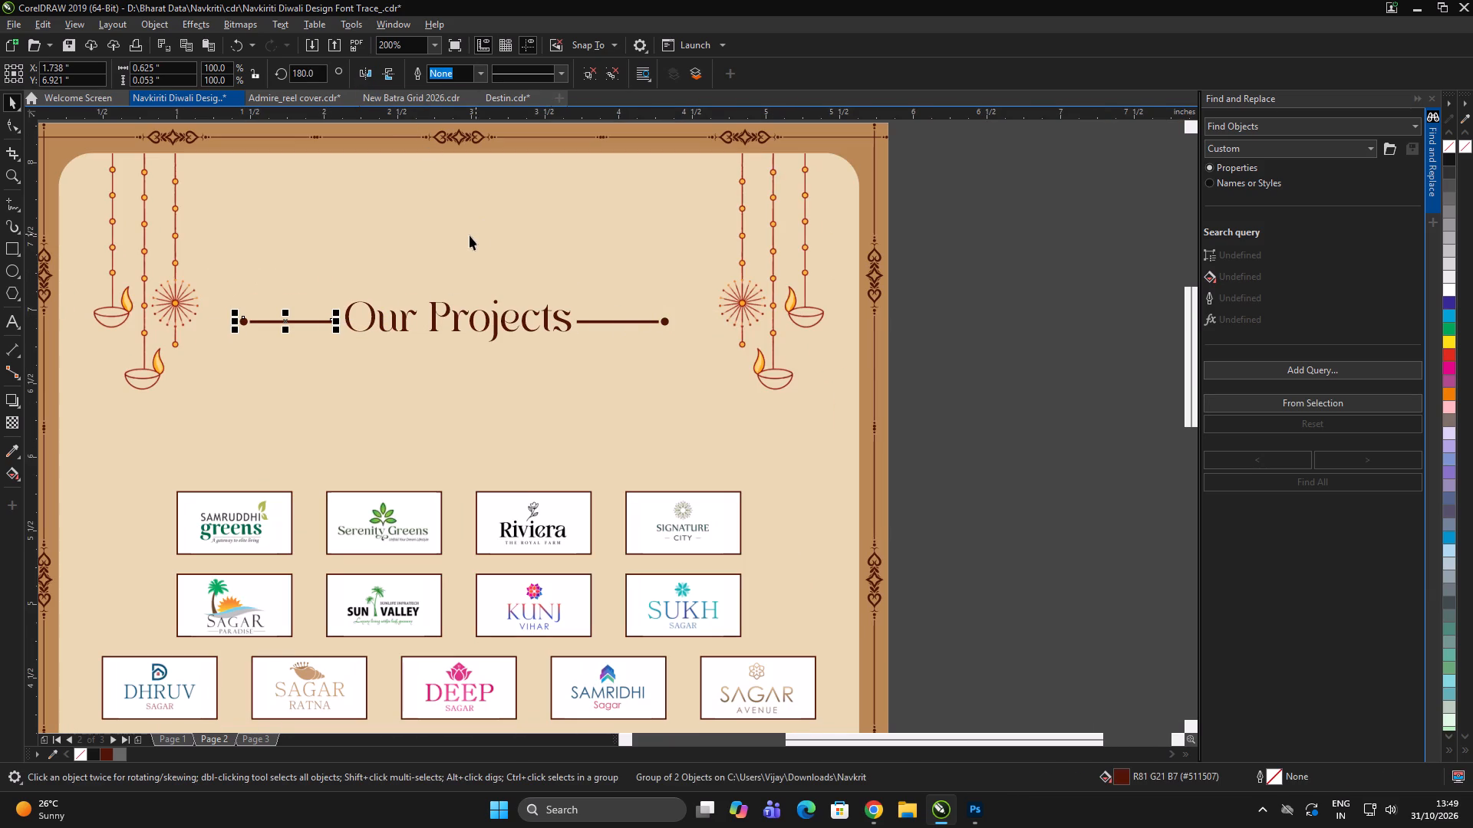
pyautogui.hotkey('ctrl', 'g')
pyautogui.keyDown('ctrl'); pyautogui.click(1074, 379); pyautogui.keyUp('ctrl')
# Move the group of project logos up to about Y 5.31 inches, closer to the Our Projects heading.
pyautogui.scroll(-2, 665, 313)
pyautogui.click(794, 333)
pyautogui.scroll(1, 677, 353)
pyautogui.click(640, 377)
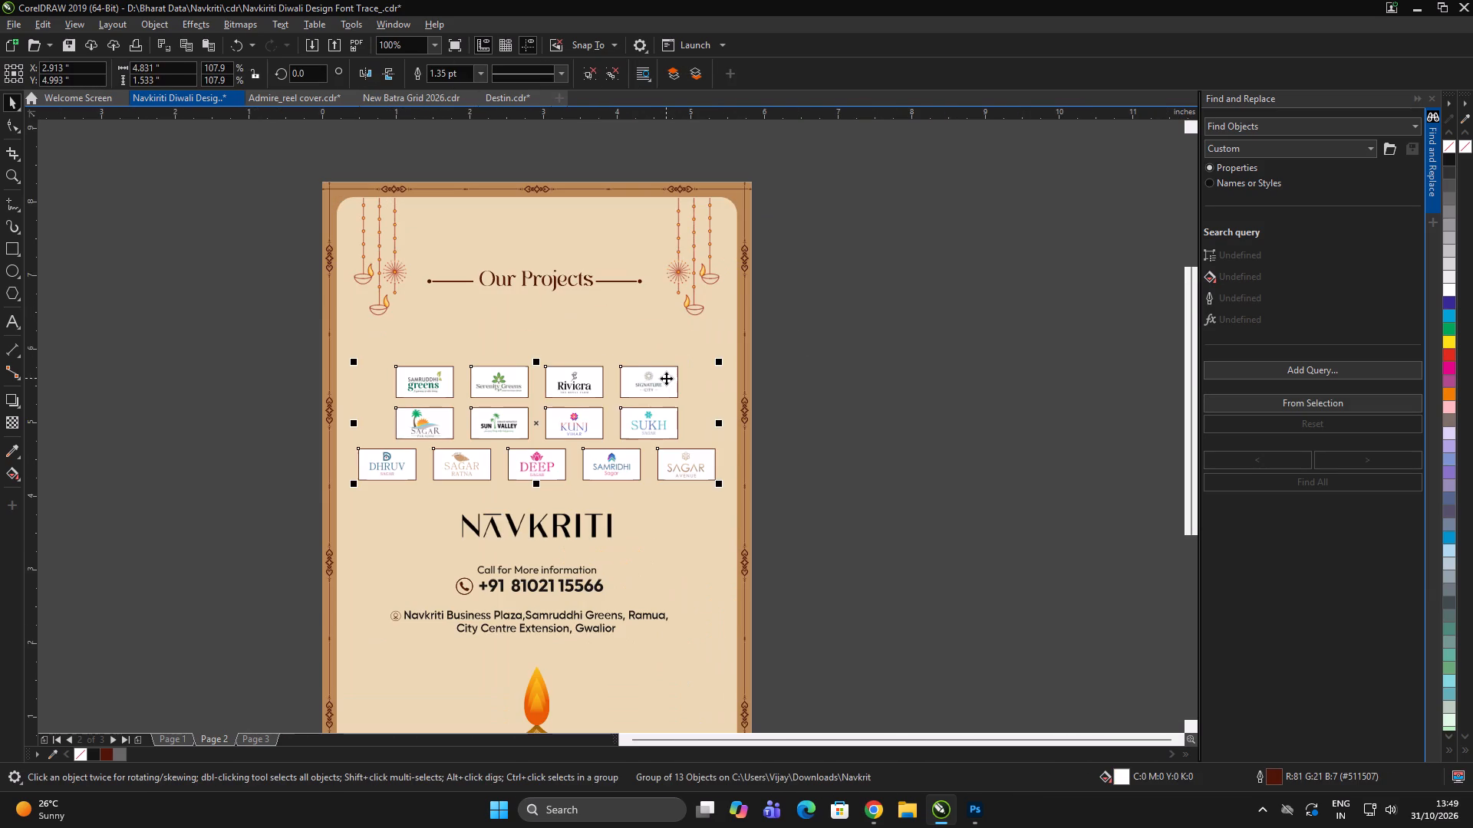
pyautogui.moveTo(654, 380); pyautogui.dragTo(658, 358)
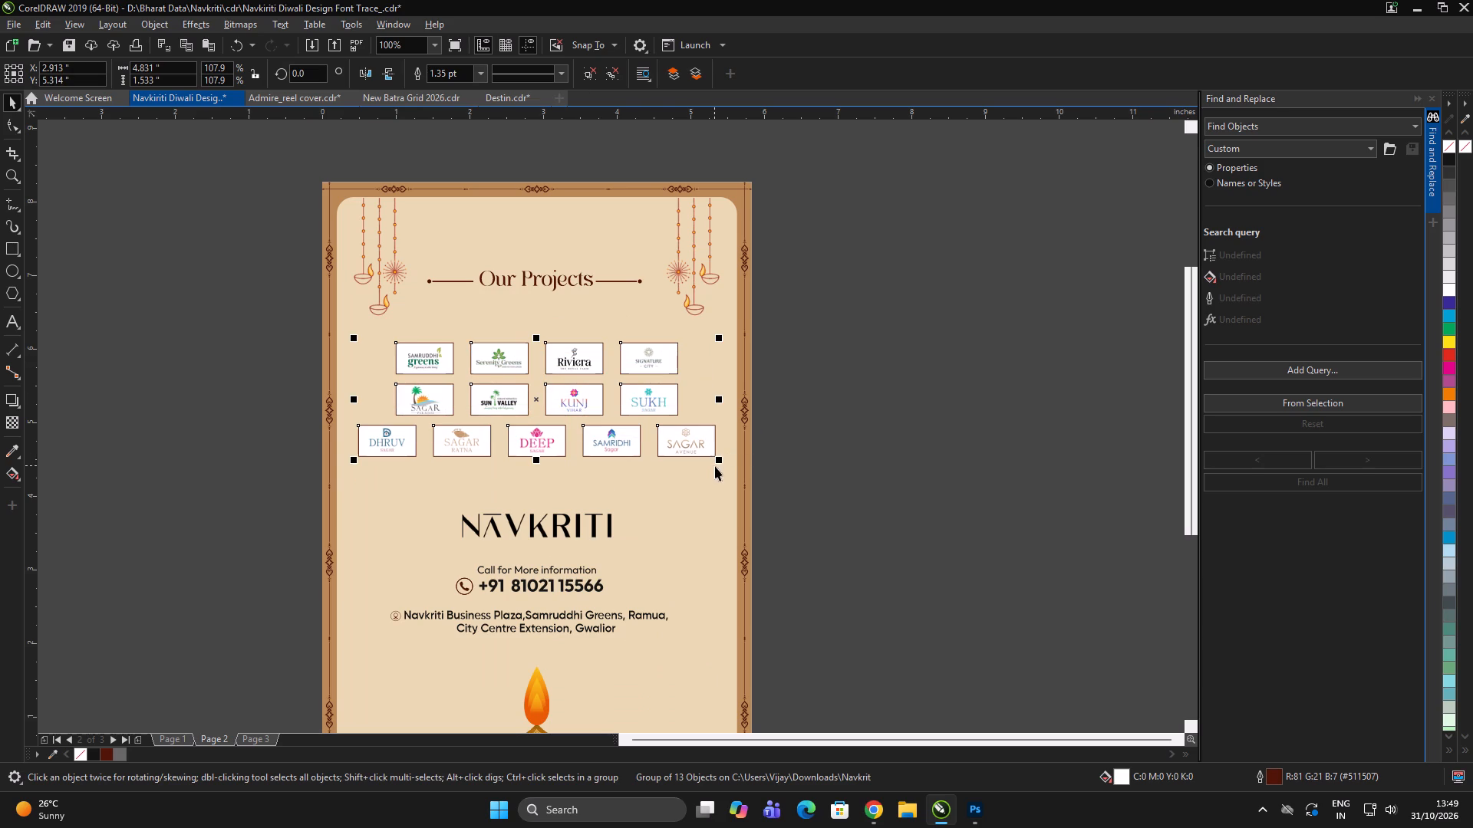
pyautogui.click(719, 462)
pyautogui.tripleClick(905, 455)
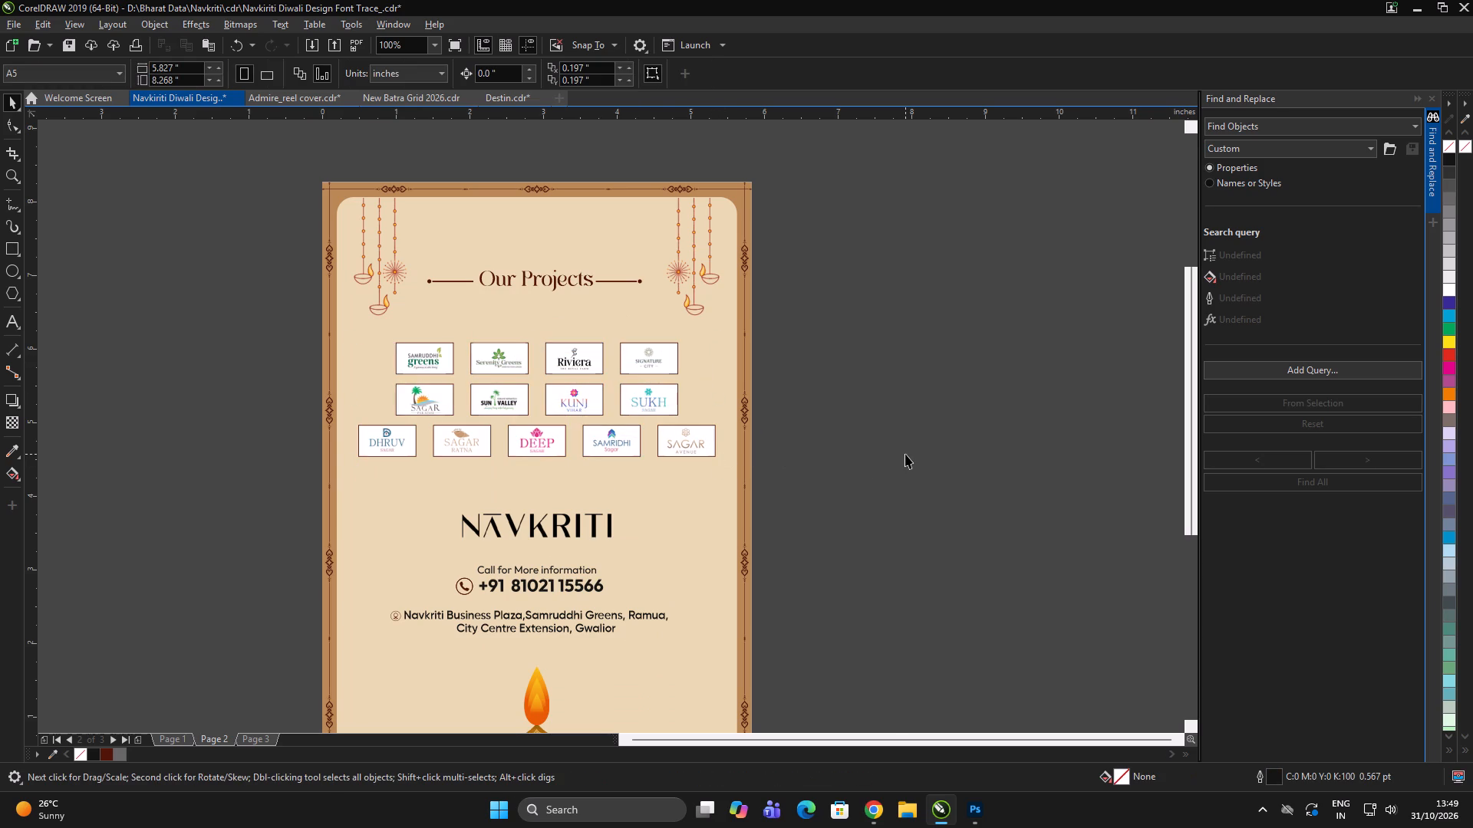
# Move the NAVKRITI logo slightly up, away from the contact details on page 2.
pyautogui.doubleClick(912, 424)
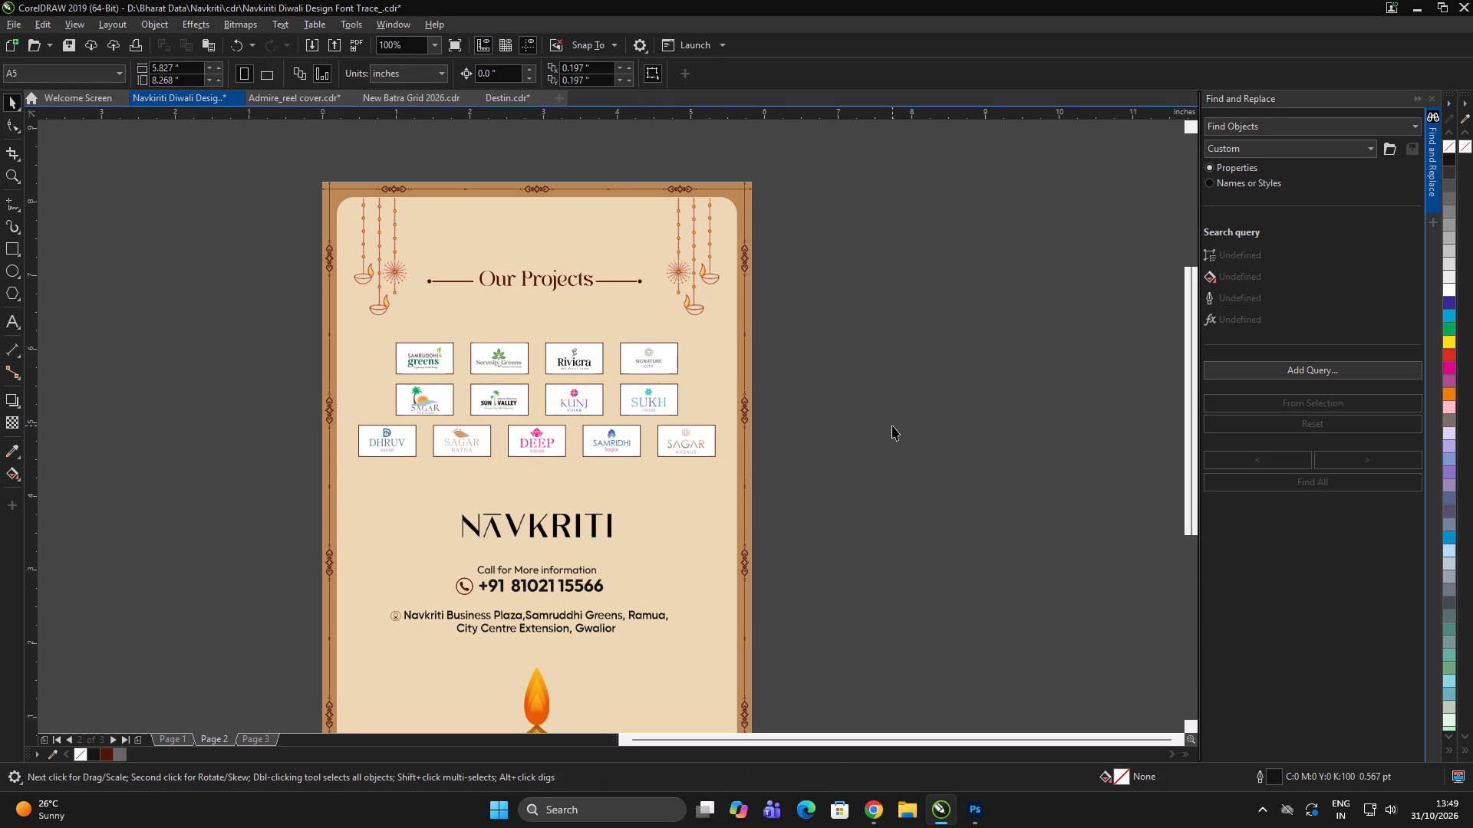
pyautogui.doubleClick(892, 426)
pyautogui.moveTo(611, 531); pyautogui.dragTo(611, 521)
pyautogui.scroll(-2, 667, 438)
pyautogui.doubleClick(853, 402)
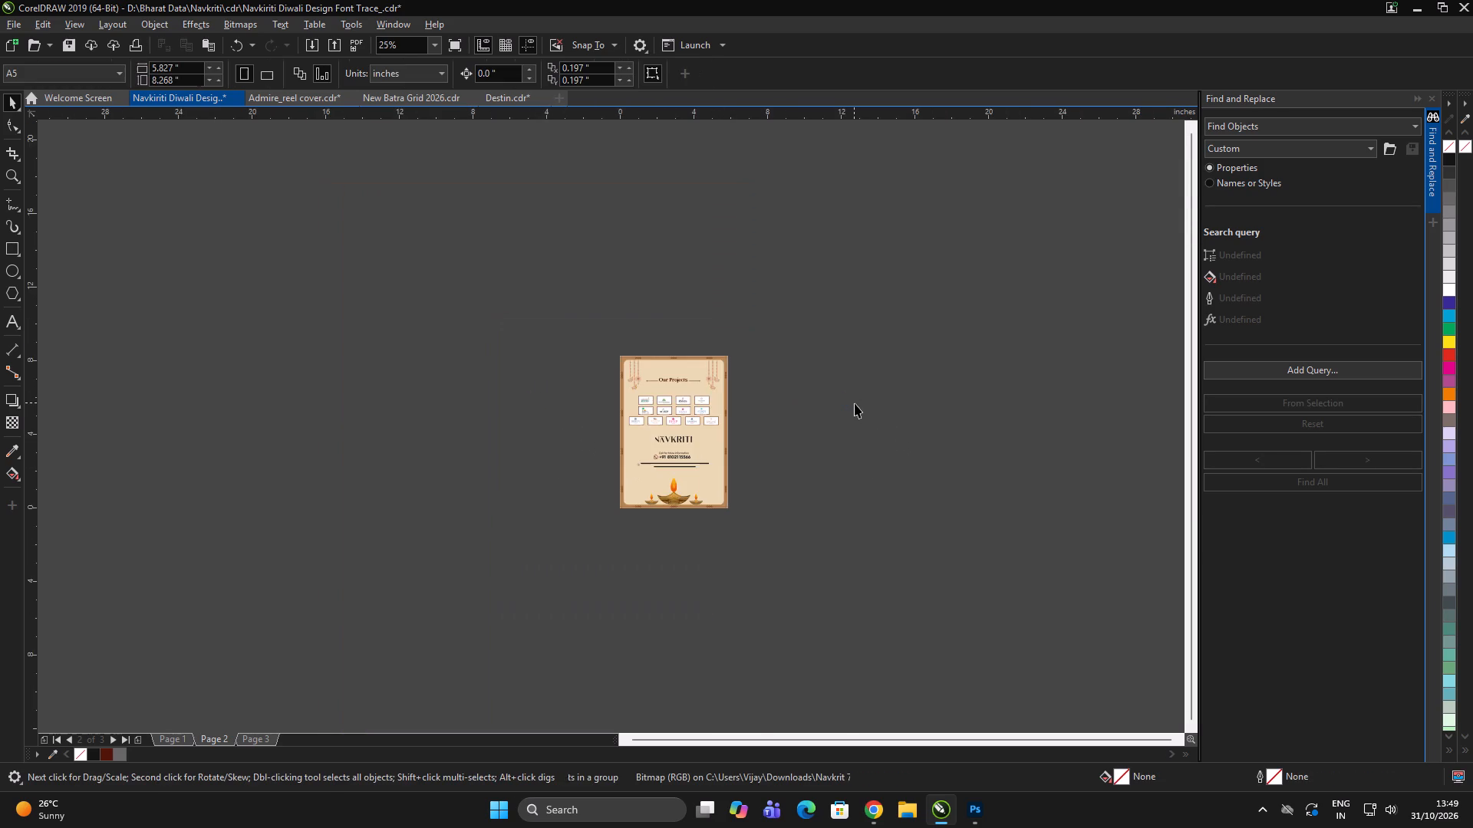
# Place a horizontal guideline at about Y 2.405 inches, level with the main diya's flame tip on page 1, and return to page 2.
pyautogui.scroll(1, 722, 456)
pyautogui.click(822, 498)
pyautogui.click(619, 546)
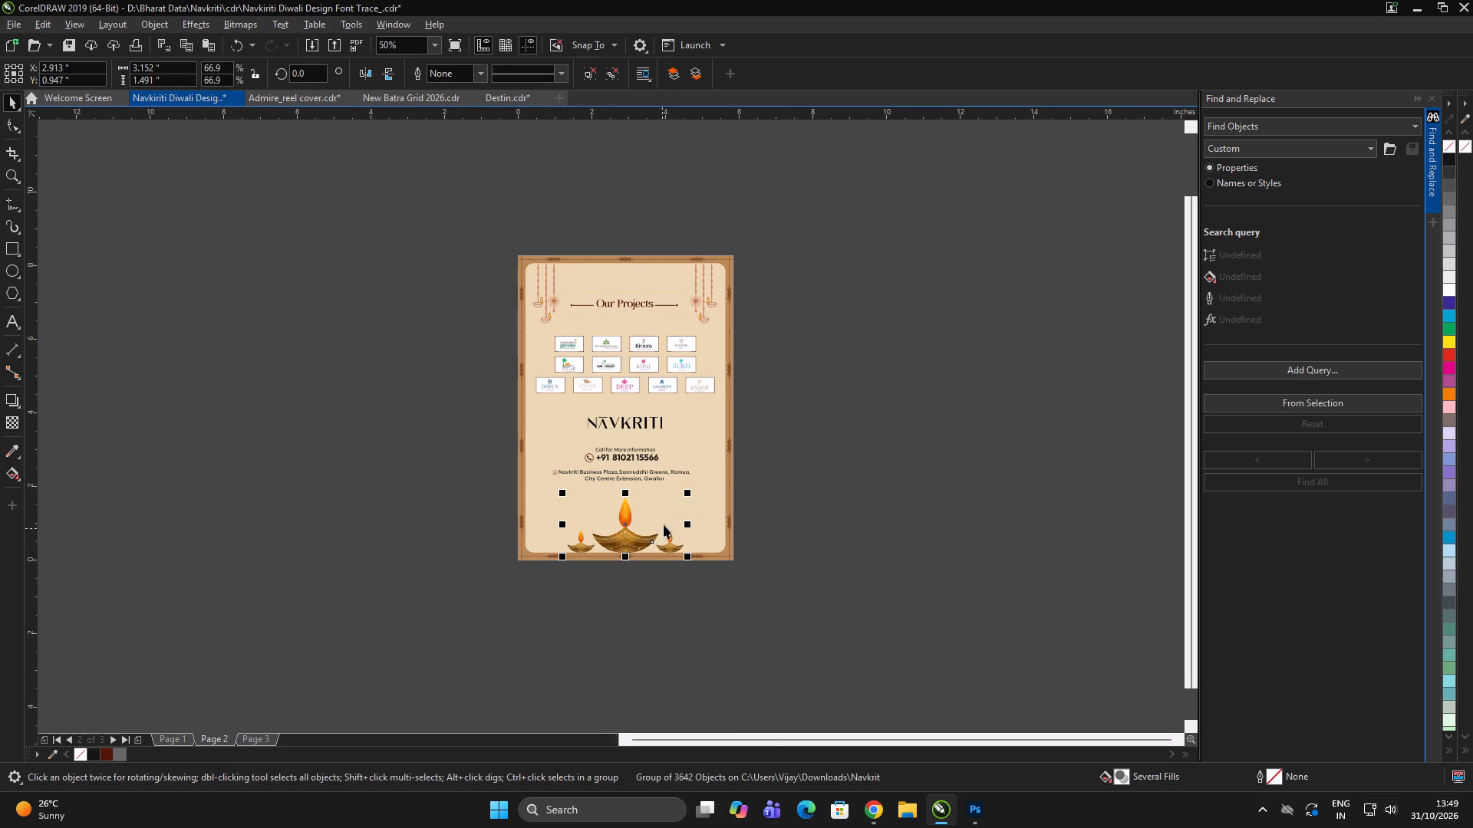
pyautogui.scroll(2, 667, 519)
pyautogui.scroll(-1, 809, 368)
pyautogui.click(923, 378)
pyautogui.click(924, 373)
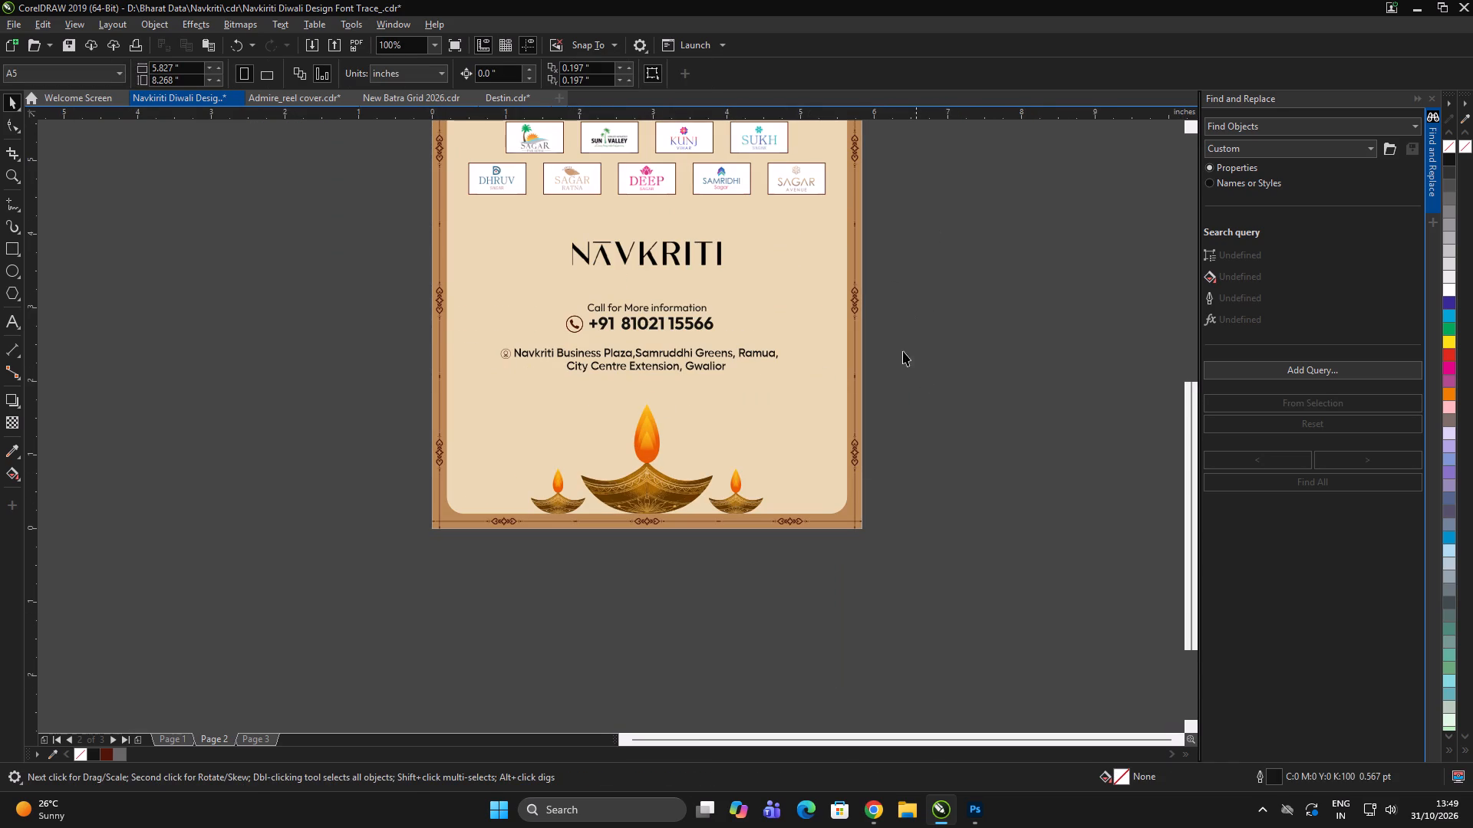
pyautogui.click(185, 739)
pyautogui.doubleClick(505, 659)
pyautogui.moveTo(709, 116); pyautogui.dragTo(676, 351)
pyautogui.rightClick(676, 351)
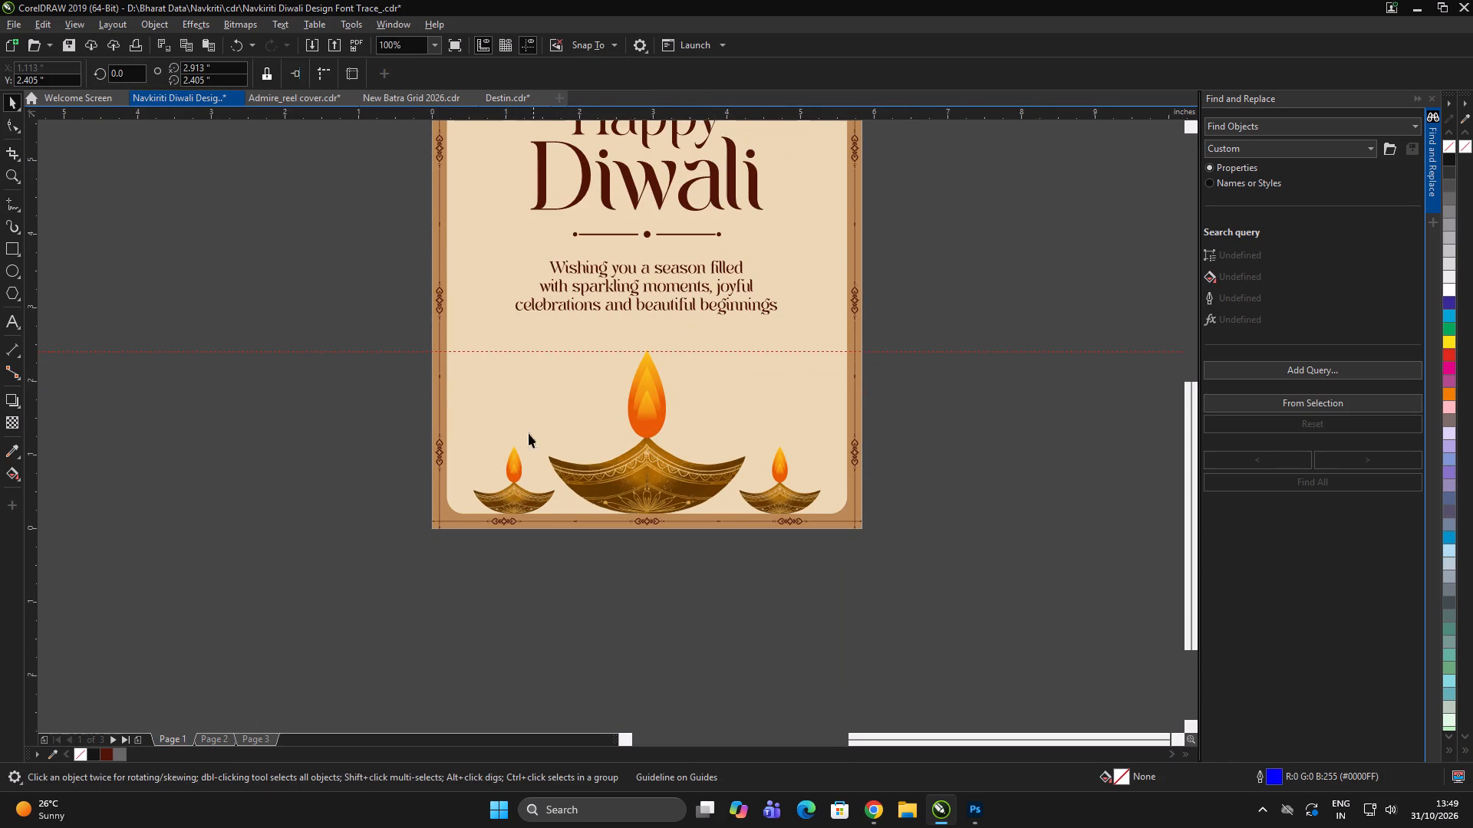
pyautogui.click(218, 741)
pyautogui.click(664, 613)
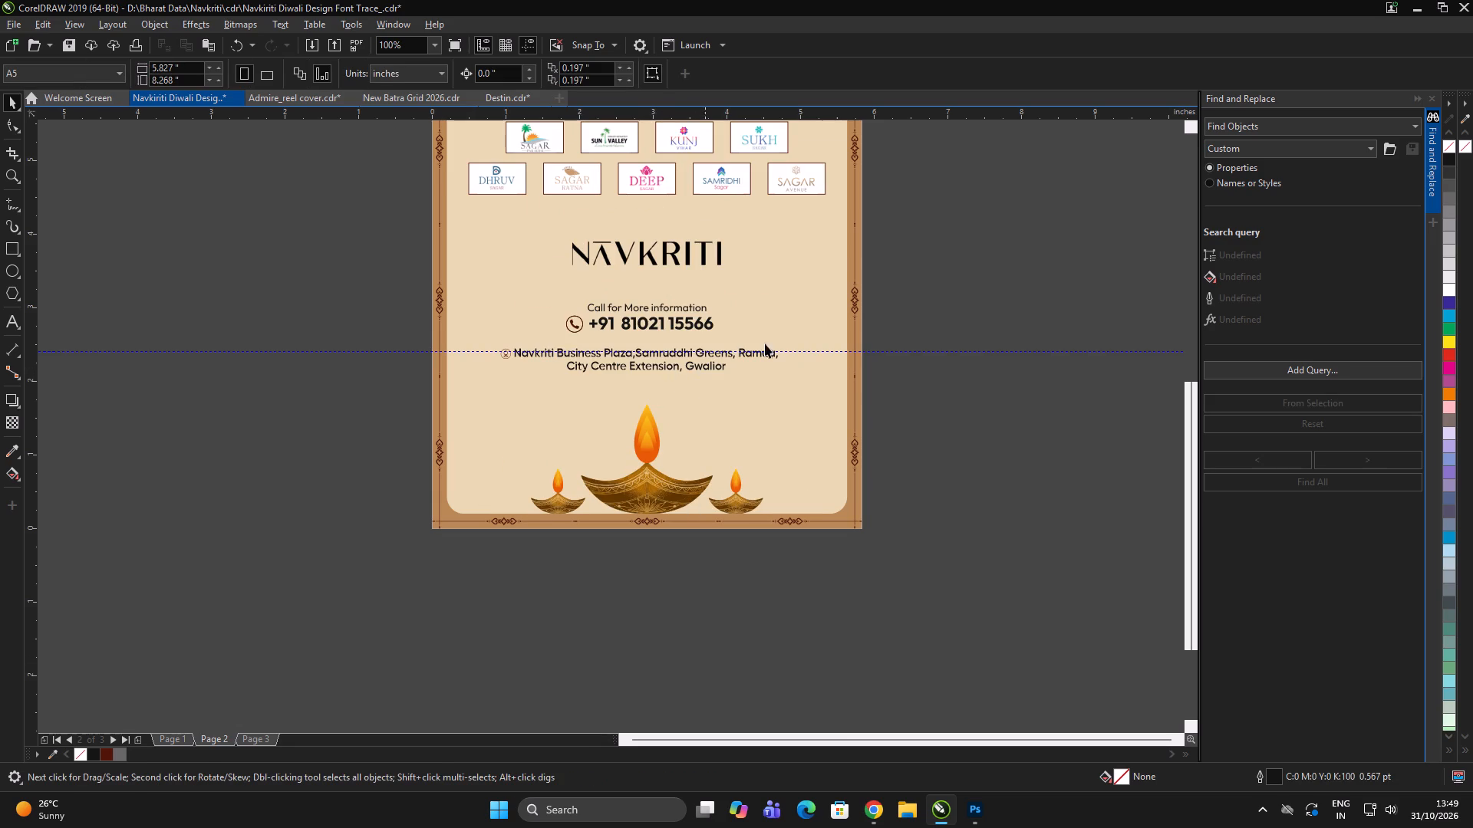
# Move the NAVKRITI logo and all contact details together up to about Y 3.298 inches.
pyautogui.moveTo(1003, 215); pyautogui.dragTo(485, 419)
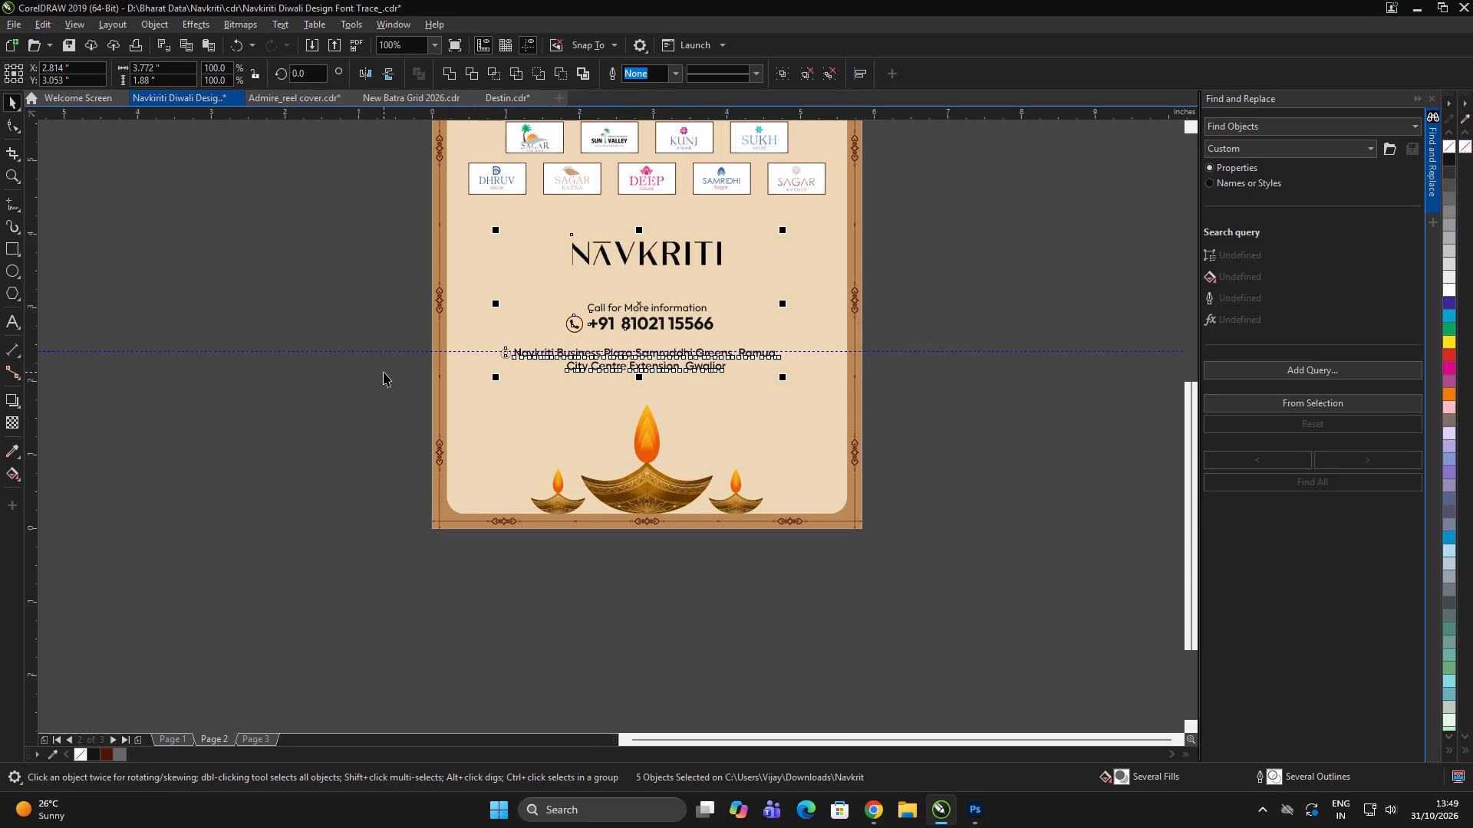
pyautogui.moveTo(718, 254); pyautogui.dragTo(720, 234)
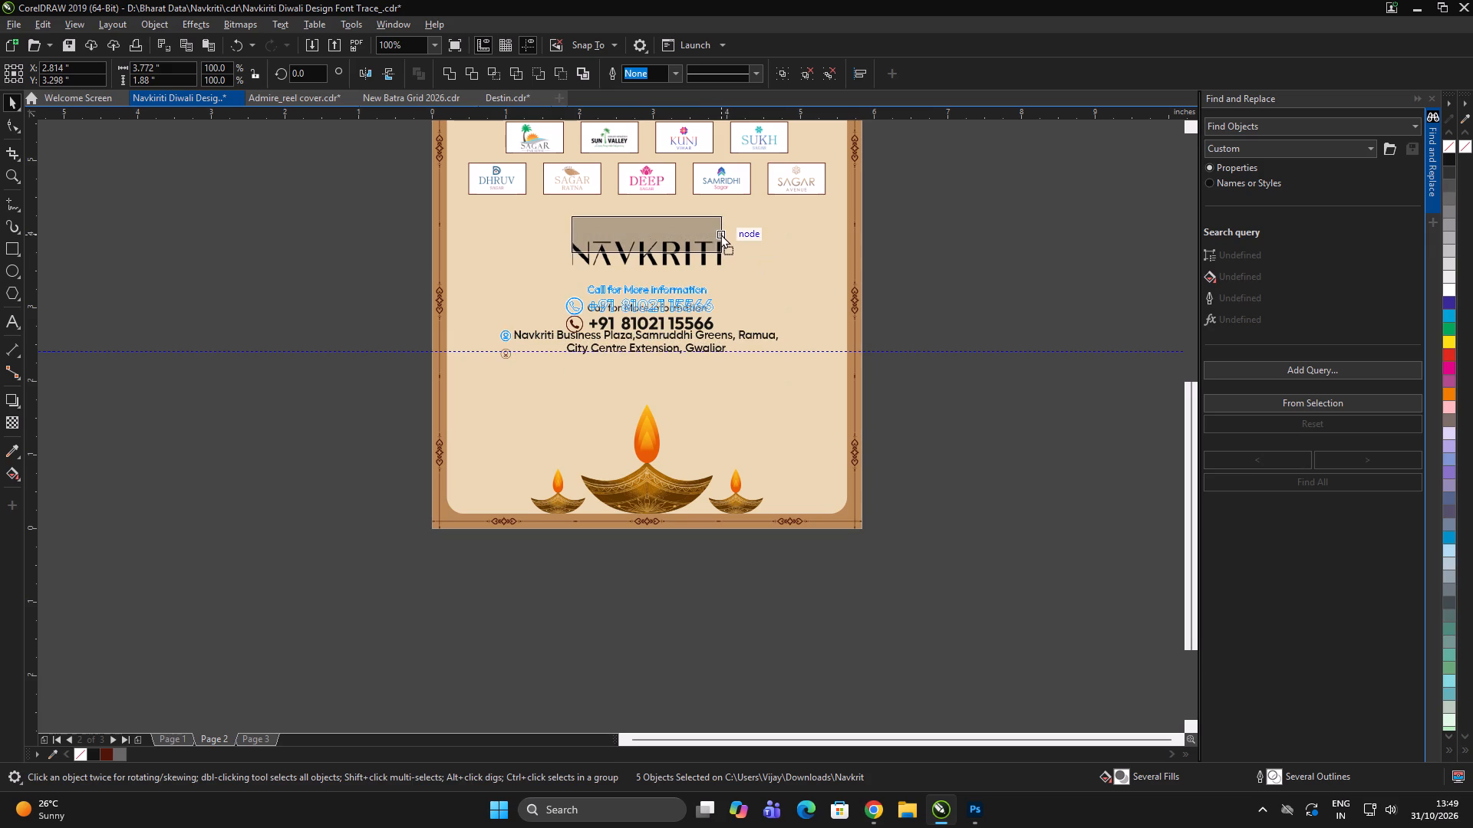
pyautogui.moveTo(720, 234); pyautogui.dragTo(722, 230)
pyautogui.moveTo(1063, 349); pyautogui.dragTo(1030, 352)
# Enlarge the diya group to about 4.4 by 2.08 inches, near the guideline's height, and centre it horizontally on the card background.
pyautogui.click(640, 437)
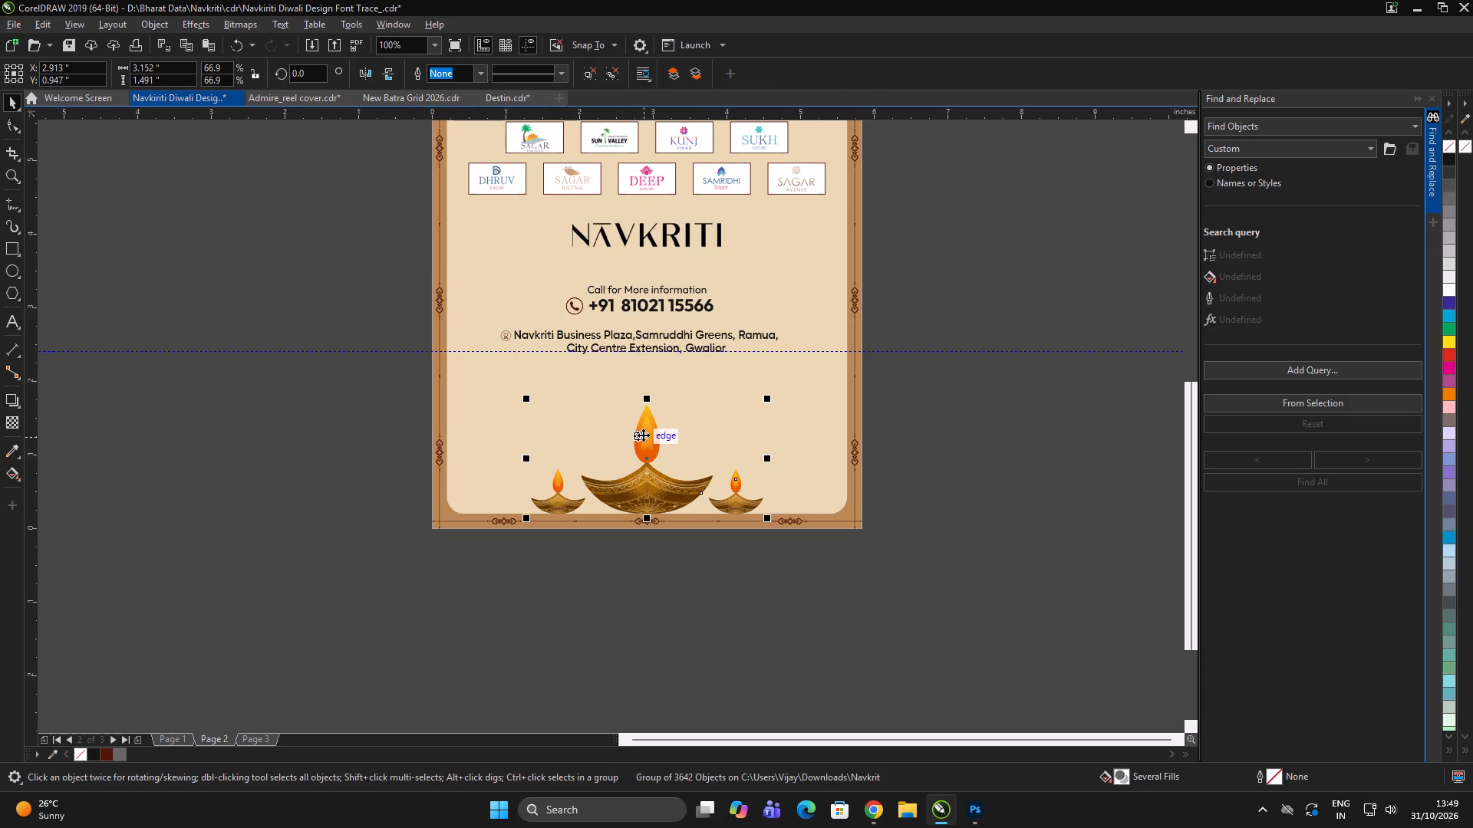
pyautogui.moveTo(770, 402); pyautogui.dragTo(835, 335)
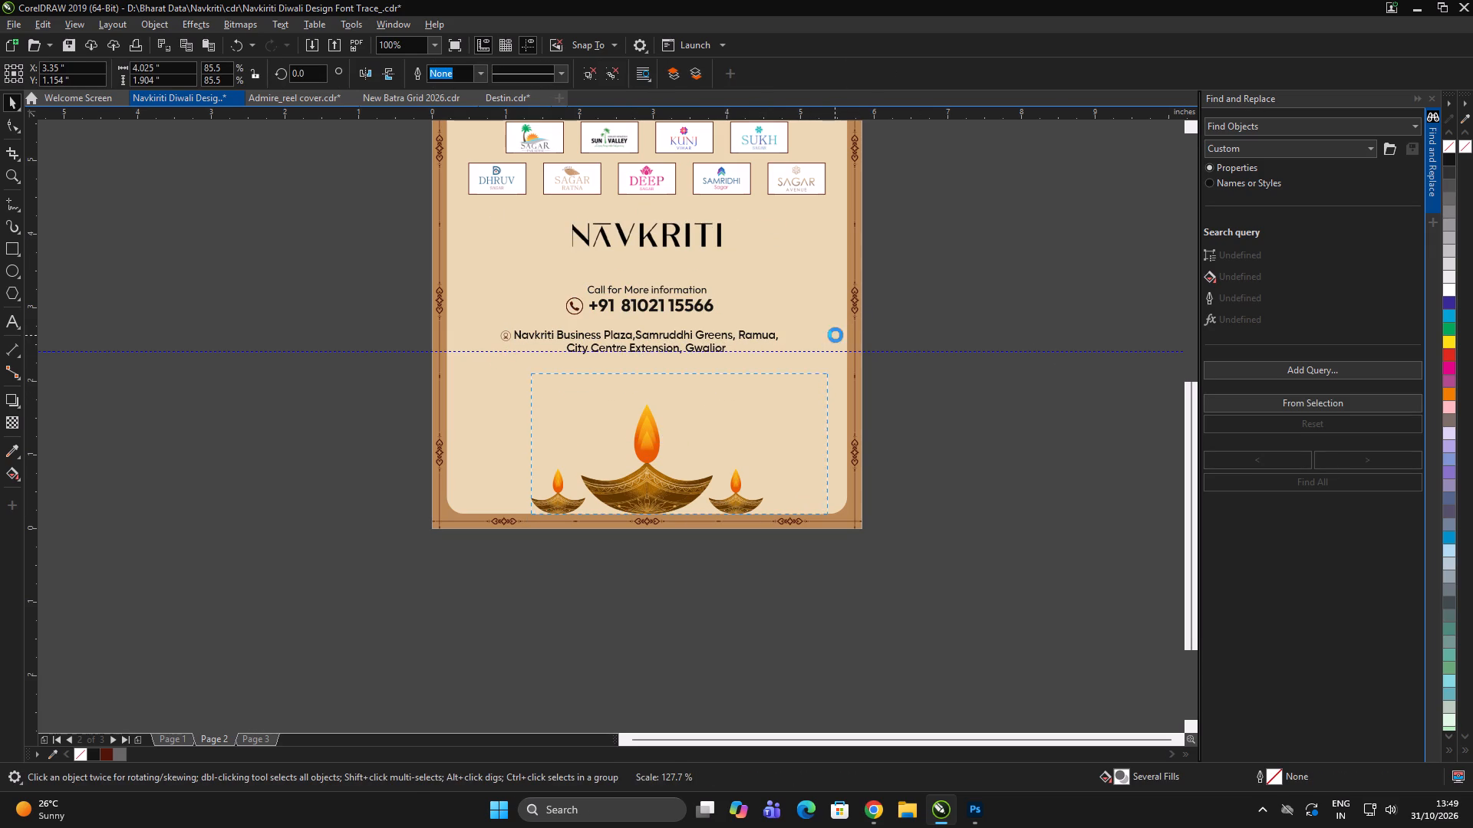
pyautogui.moveTo(834, 369); pyautogui.dragTo(862, 343)
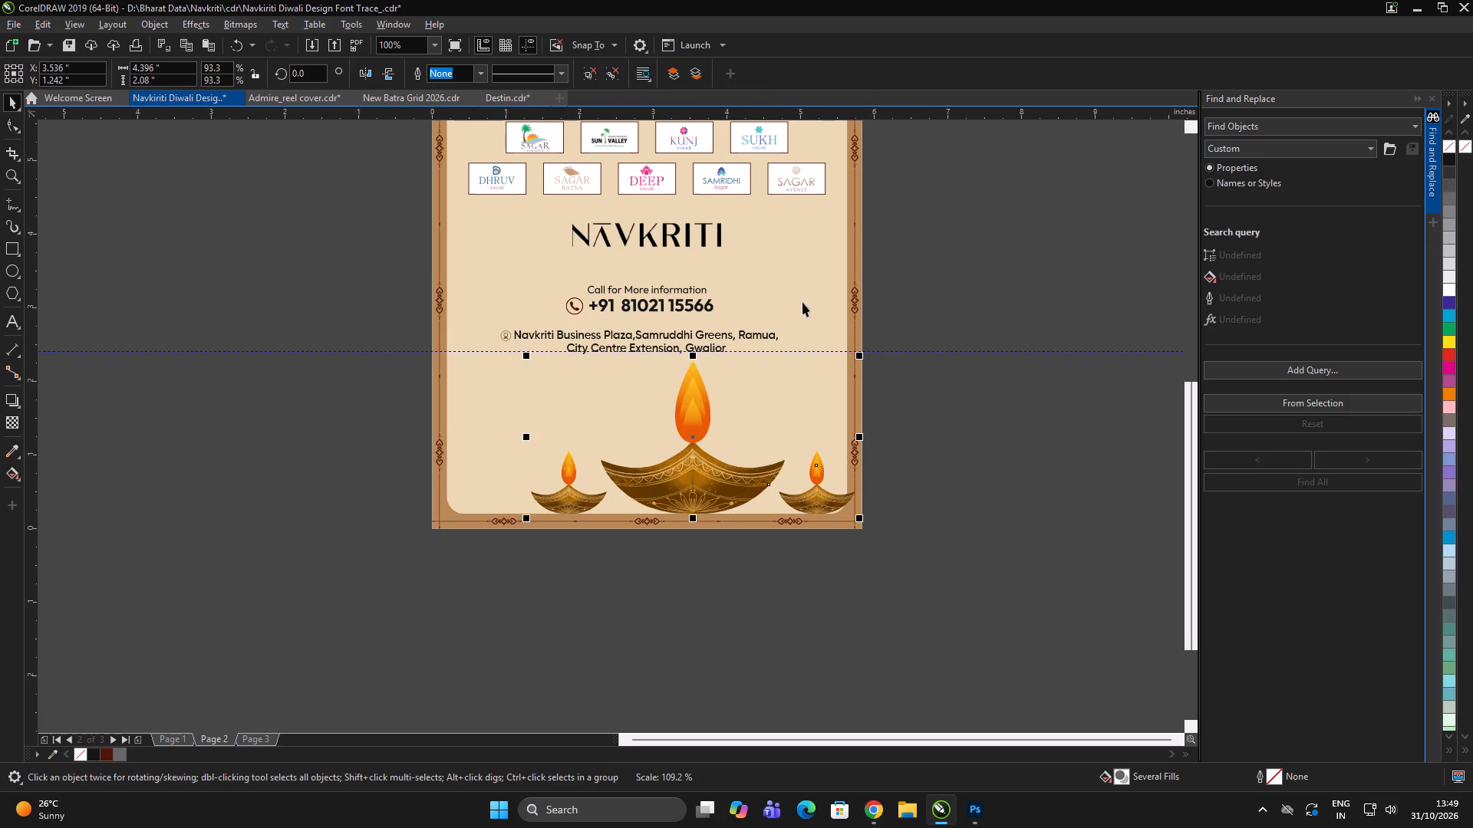
pyautogui.keyDown('shift'); pyautogui.click(793, 264); pyautogui.keyUp('shift')
pyautogui.press('c')
pyautogui.tripleClick(997, 314)
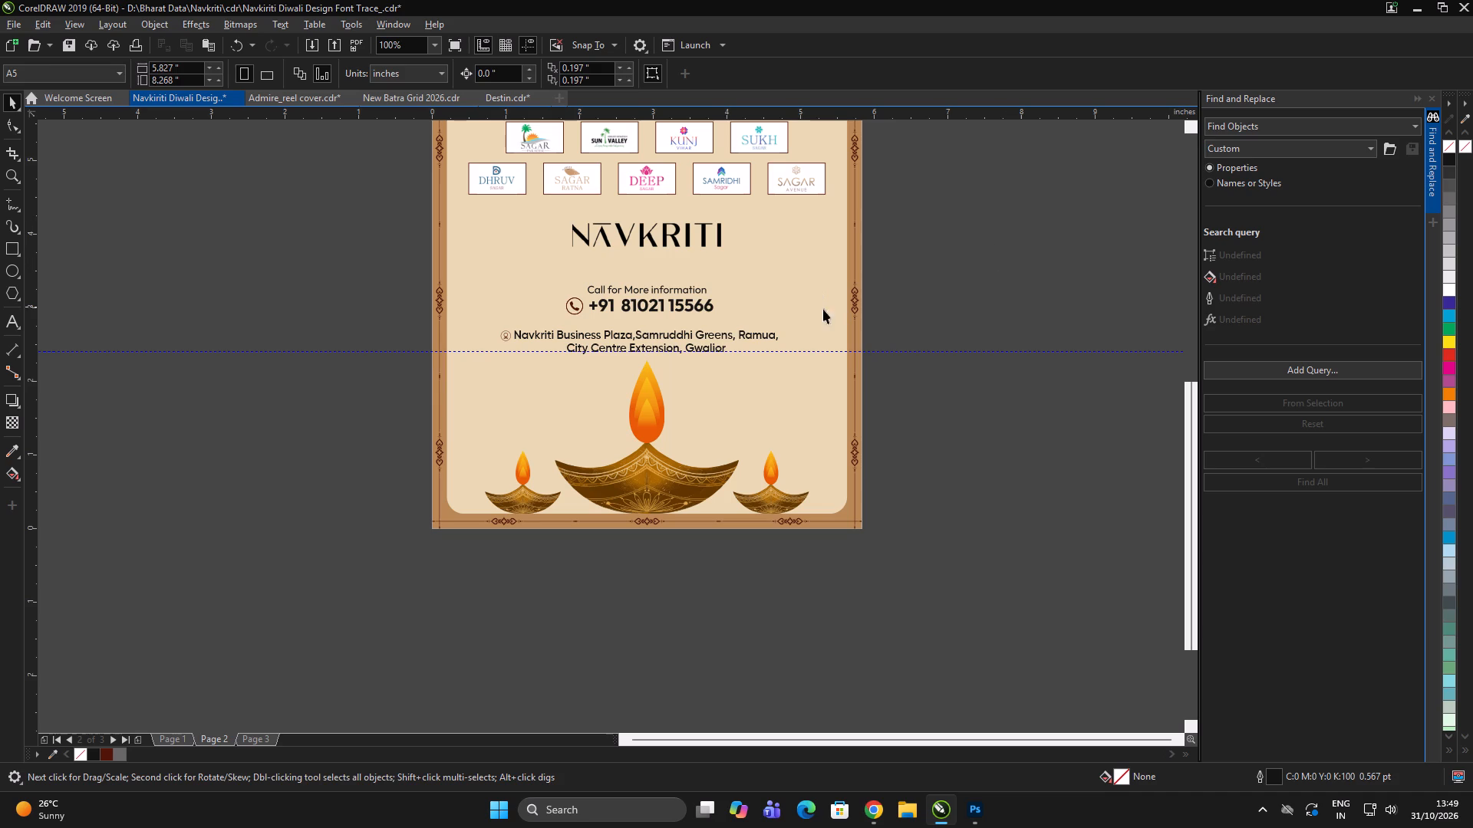
# Group the phone and address details and move the group up, closer to the NAVKRITI logo.
pyautogui.click(688, 297)
pyautogui.click(985, 256)
pyautogui.moveTo(985, 256); pyautogui.dragTo(437, 376)
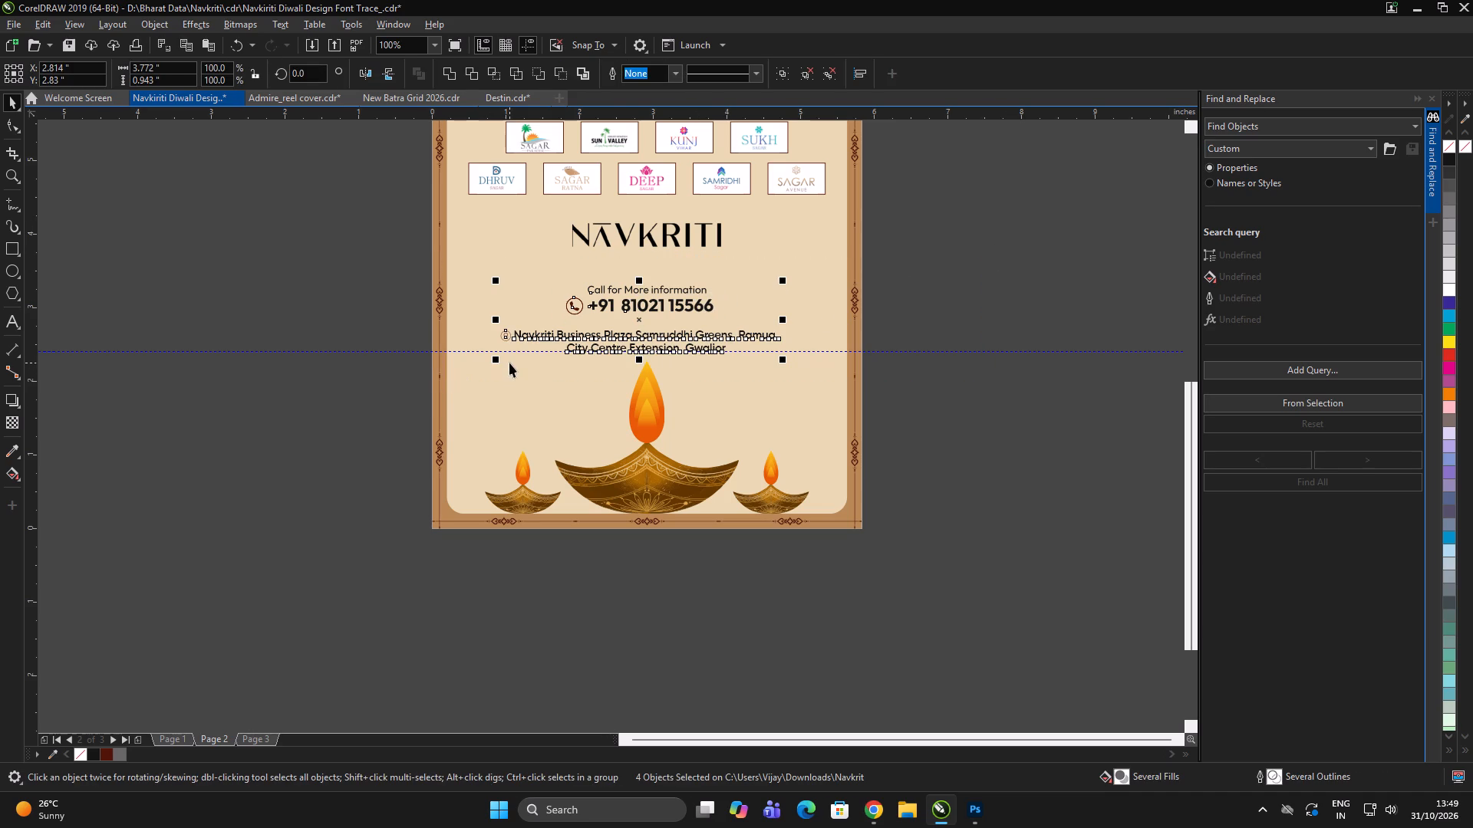
pyautogui.hotkey('ctrl', 'g')
pyautogui.moveTo(704, 308); pyautogui.dragTo(707, 294)
pyautogui.click(933, 288)
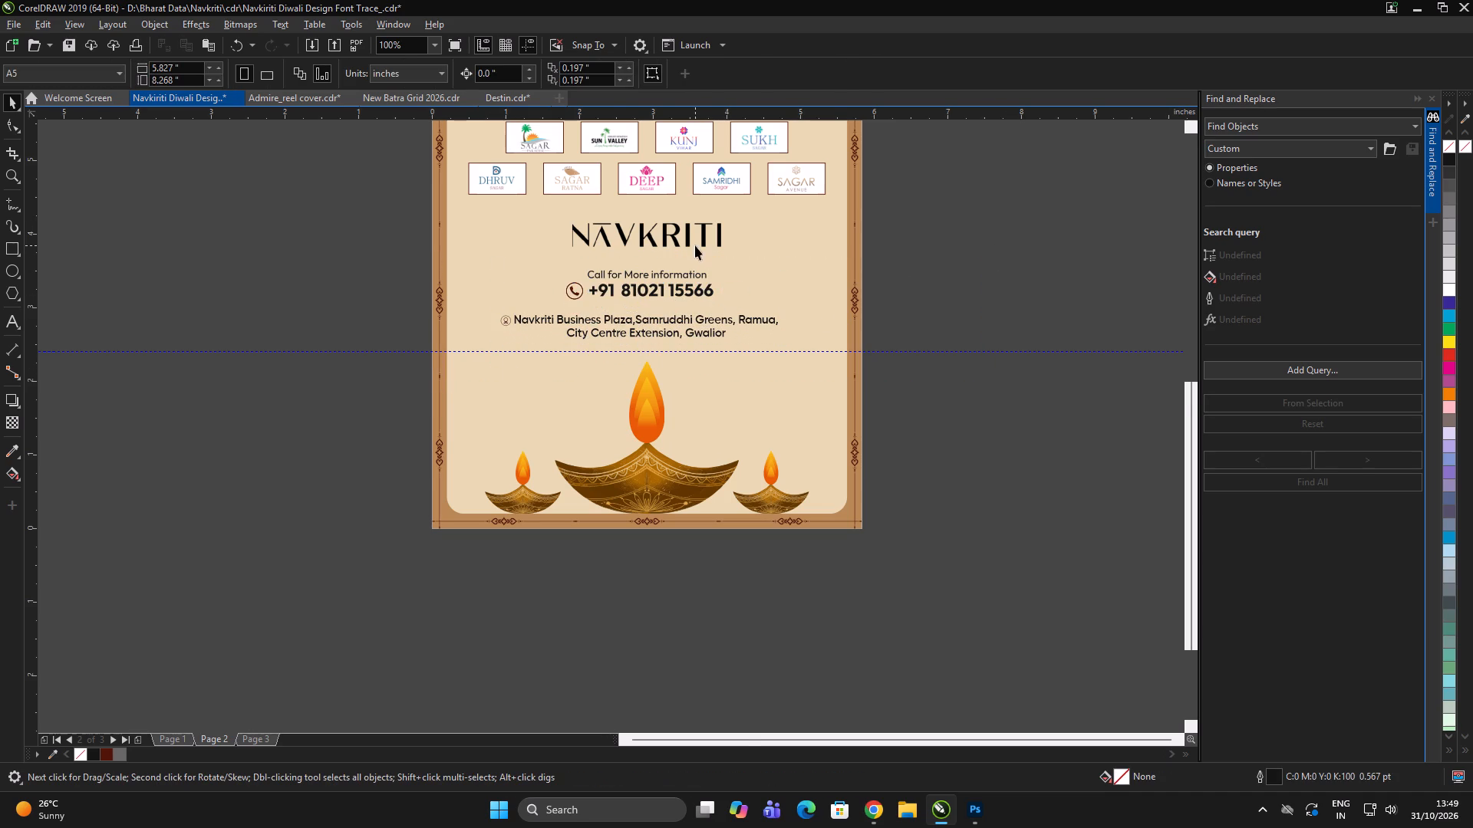
# Move the NAVKRITI logo slightly down and centre it horizontally on the card background.
pyautogui.scroll(1, 702, 236)
pyautogui.click(702, 235)
pyautogui.moveTo(707, 225); pyautogui.dragTo(707, 233)
pyautogui.scroll(-1, 692, 243)
pyautogui.keyDown('shift'); pyautogui.click(763, 244); pyautogui.keyUp('shift')
pyautogui.press('c')
pyautogui.click(911, 218)
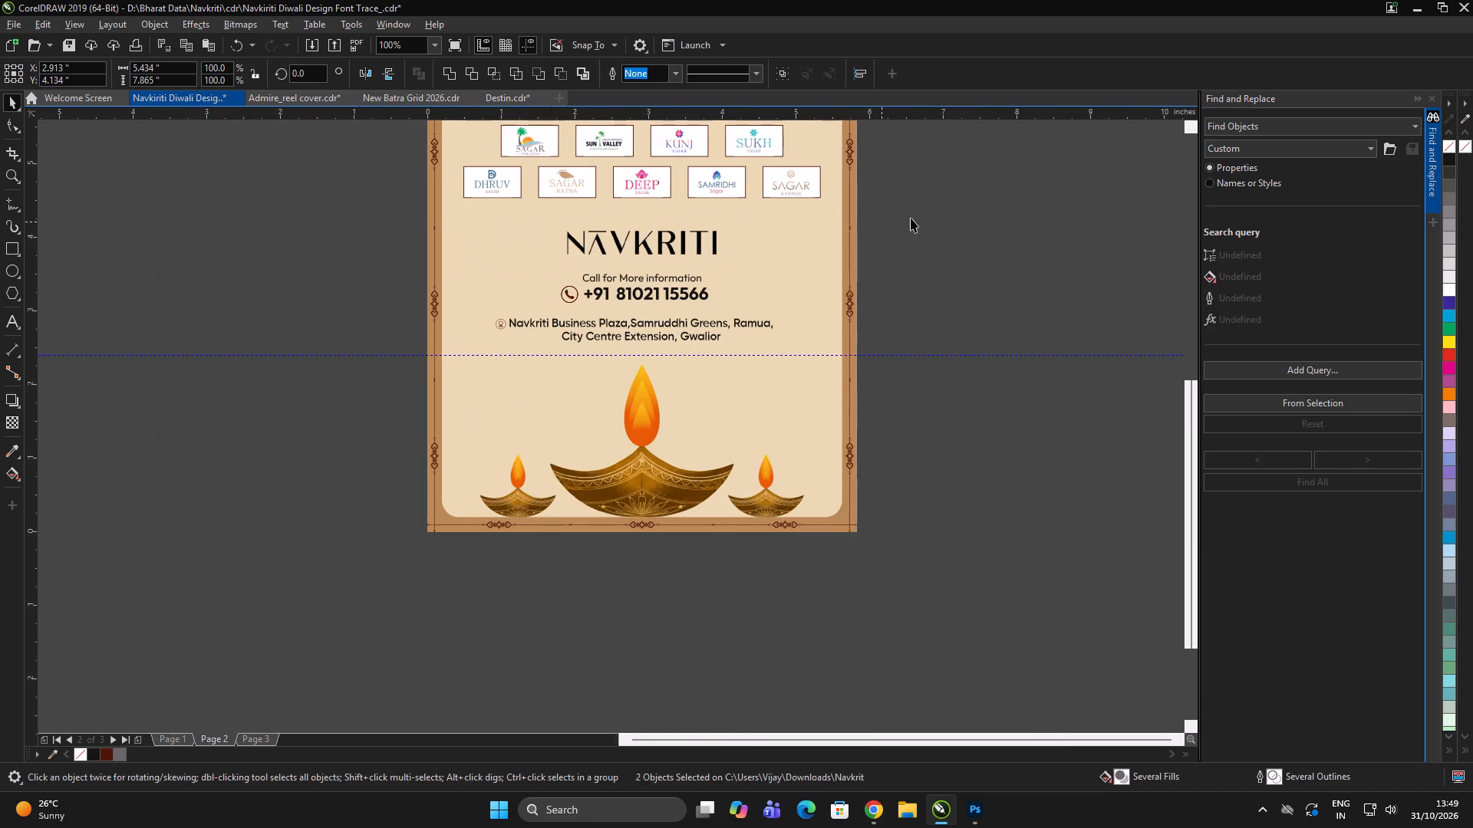
# Move the group of project logos up to about Y 5.444 inches, closer to the Our Projects heading.
pyautogui.scroll(-2, 645, 302)
pyautogui.doubleClick(885, 364)
pyautogui.click(878, 350)
pyautogui.scroll(-2, 782, 357)
pyautogui.click(801, 343)
pyautogui.scroll(4, 748, 305)
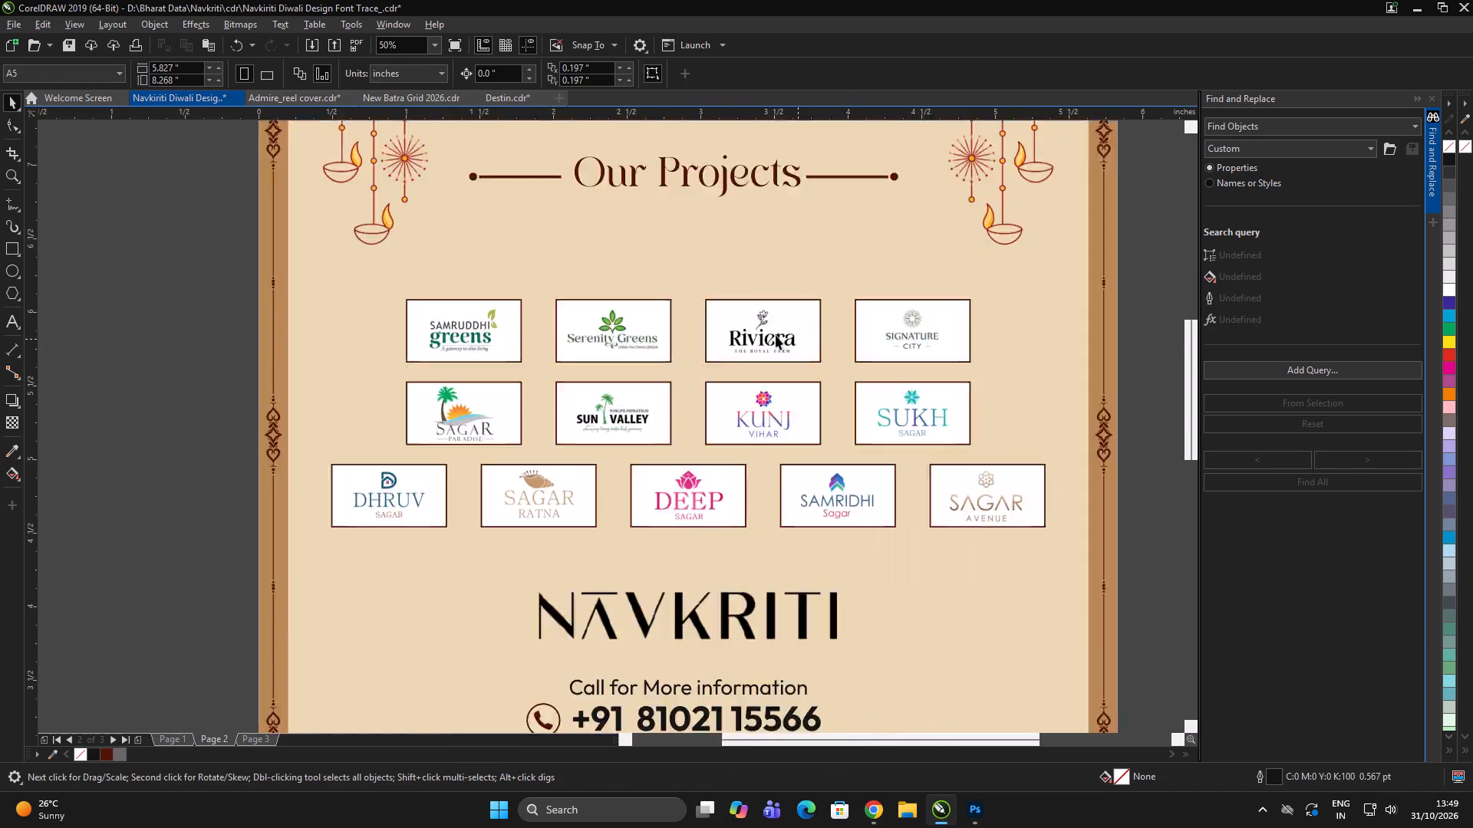
pyautogui.click(776, 335)
pyautogui.moveTo(765, 332); pyautogui.dragTo(766, 311)
pyautogui.scroll(-1, 681, 247)
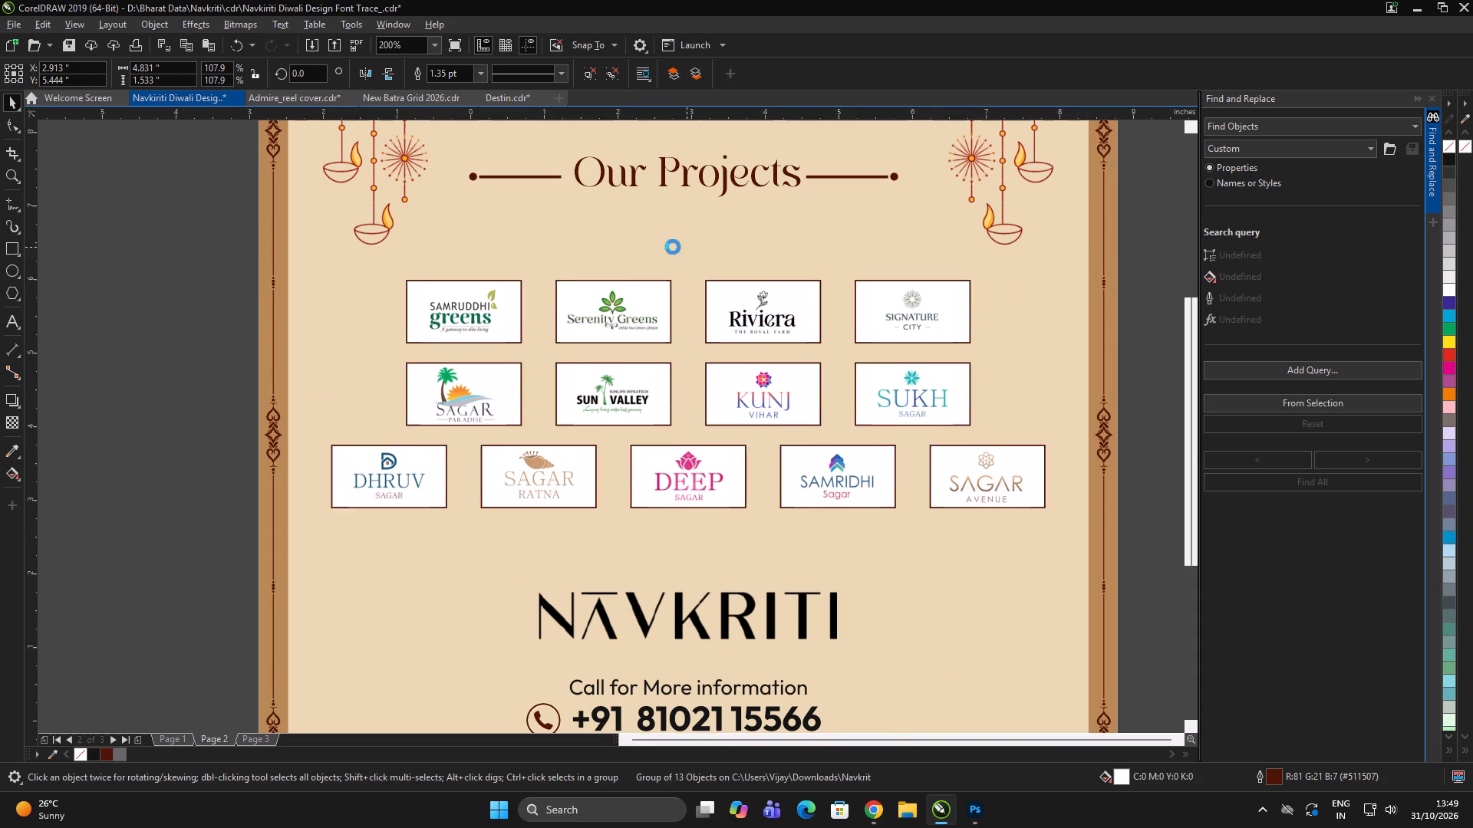
pyautogui.doubleClick(984, 296)
# Start an export, setting the destination to the pdf folder in Bharat Data\Navkriti on drive D and the format to PDF.
pyautogui.scroll(-2, 715, 258)
pyautogui.press('z')
pyautogui.moveTo(628, 205); pyautogui.dragTo(770, 373)
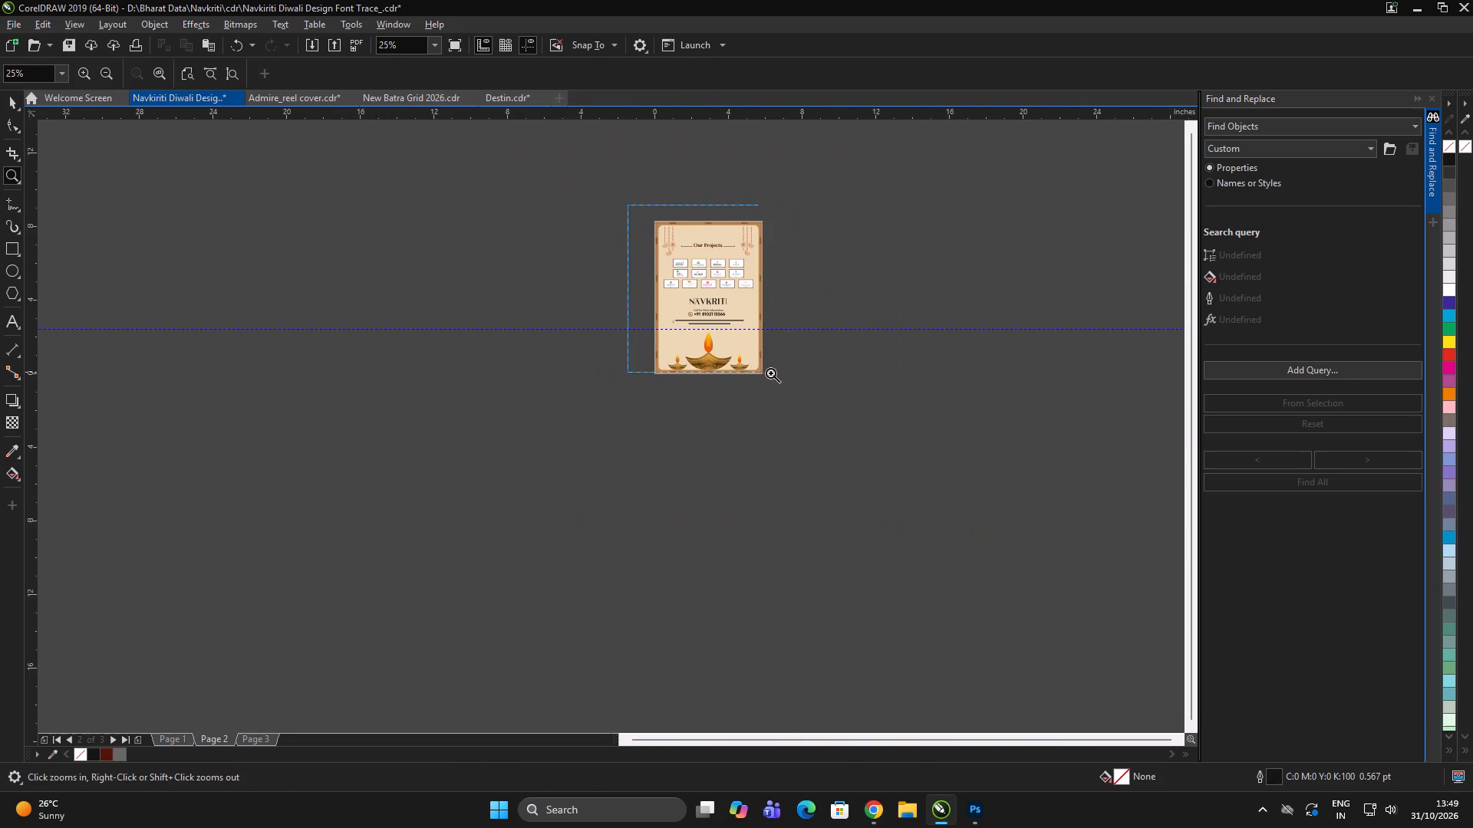
pyautogui.moveTo(770, 373); pyautogui.dragTo(810, 399)
pyautogui.press('space')
pyautogui.doubleClick(908, 345)
pyautogui.hotkey('ctrl', 'e')
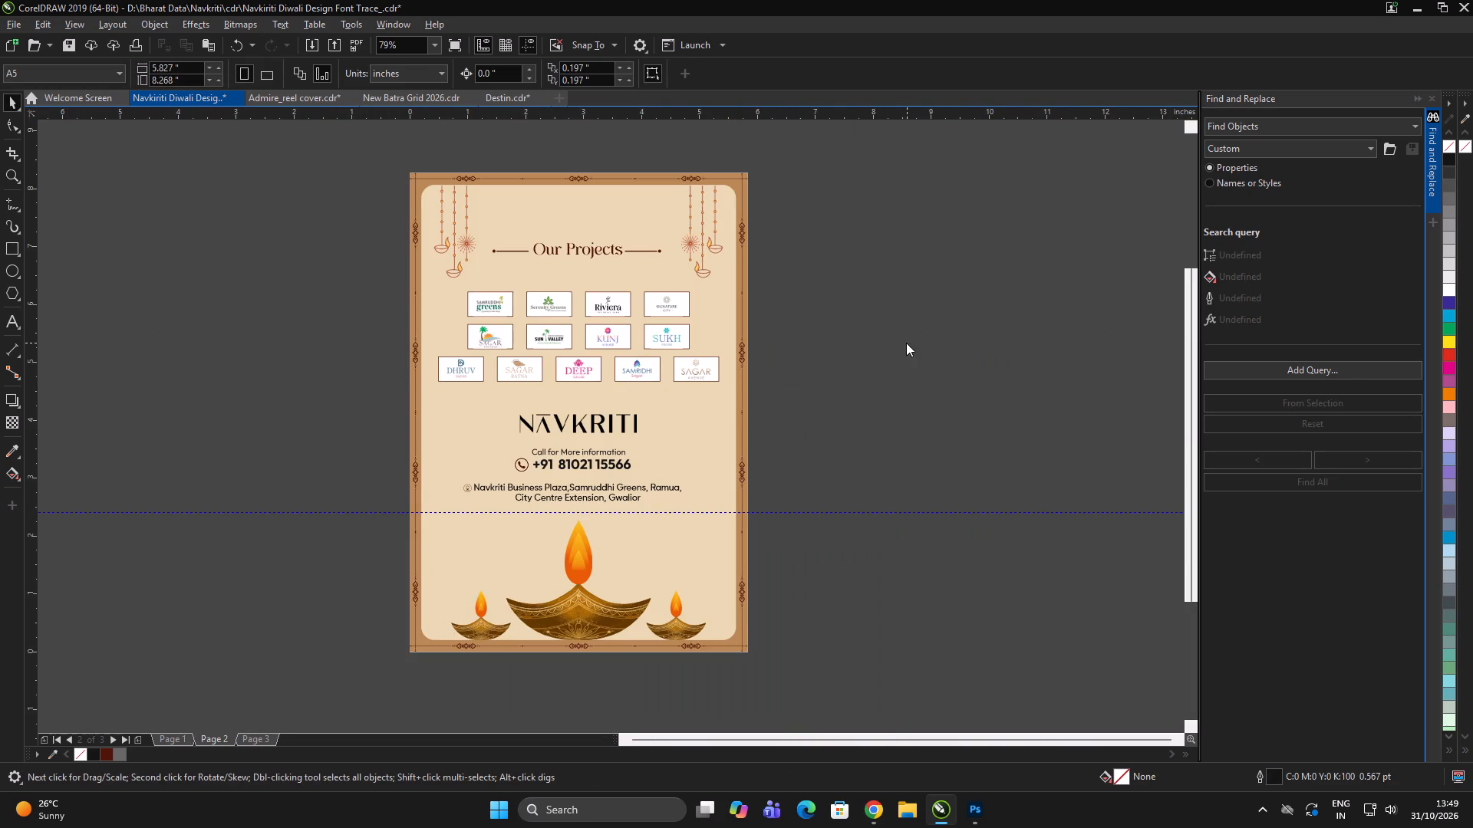
pyautogui.click(381, 509)
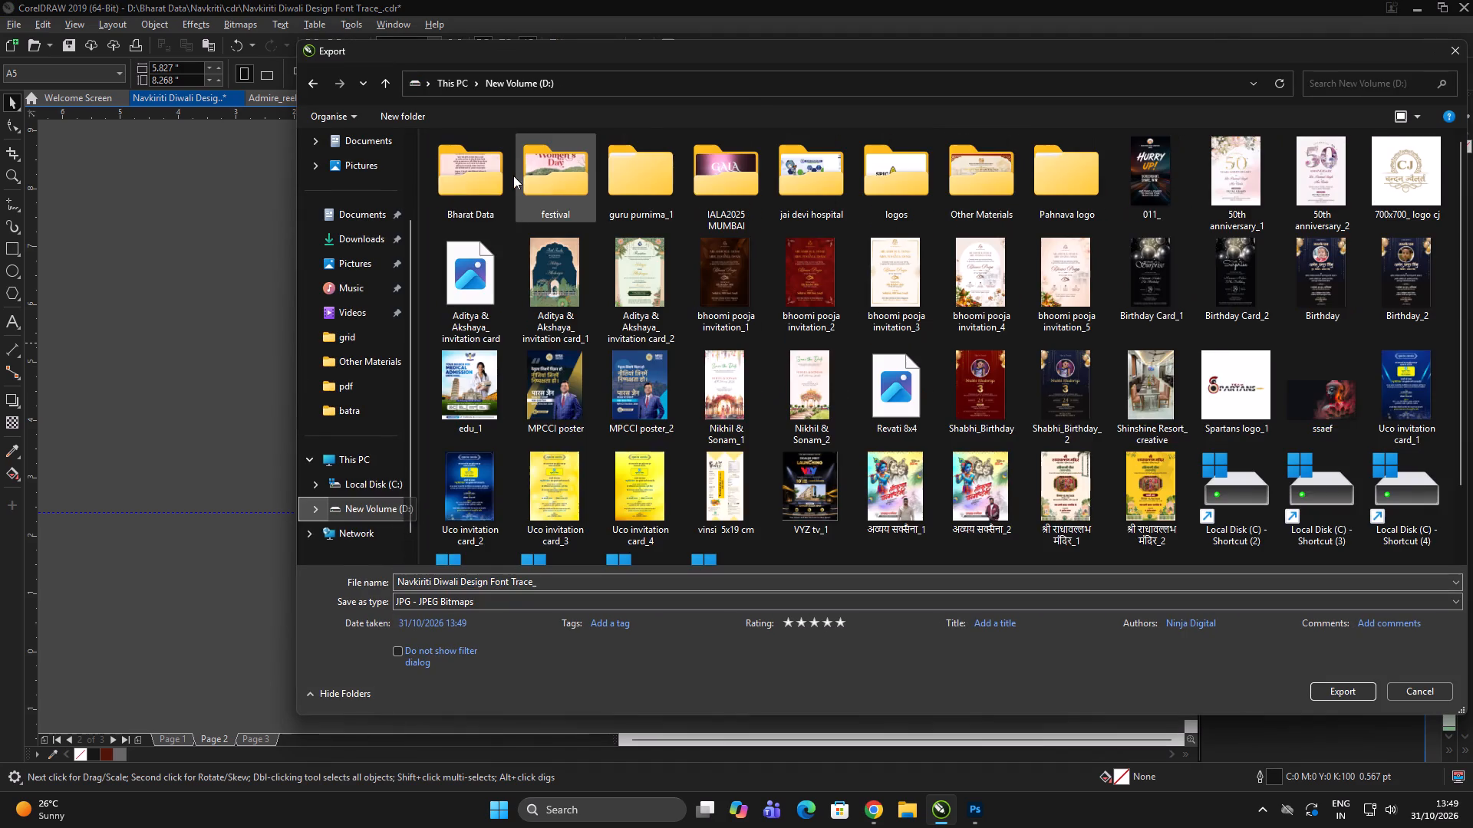
pyautogui.doubleClick(493, 173)
pyautogui.click(529, 294)
pyautogui.write('nav')
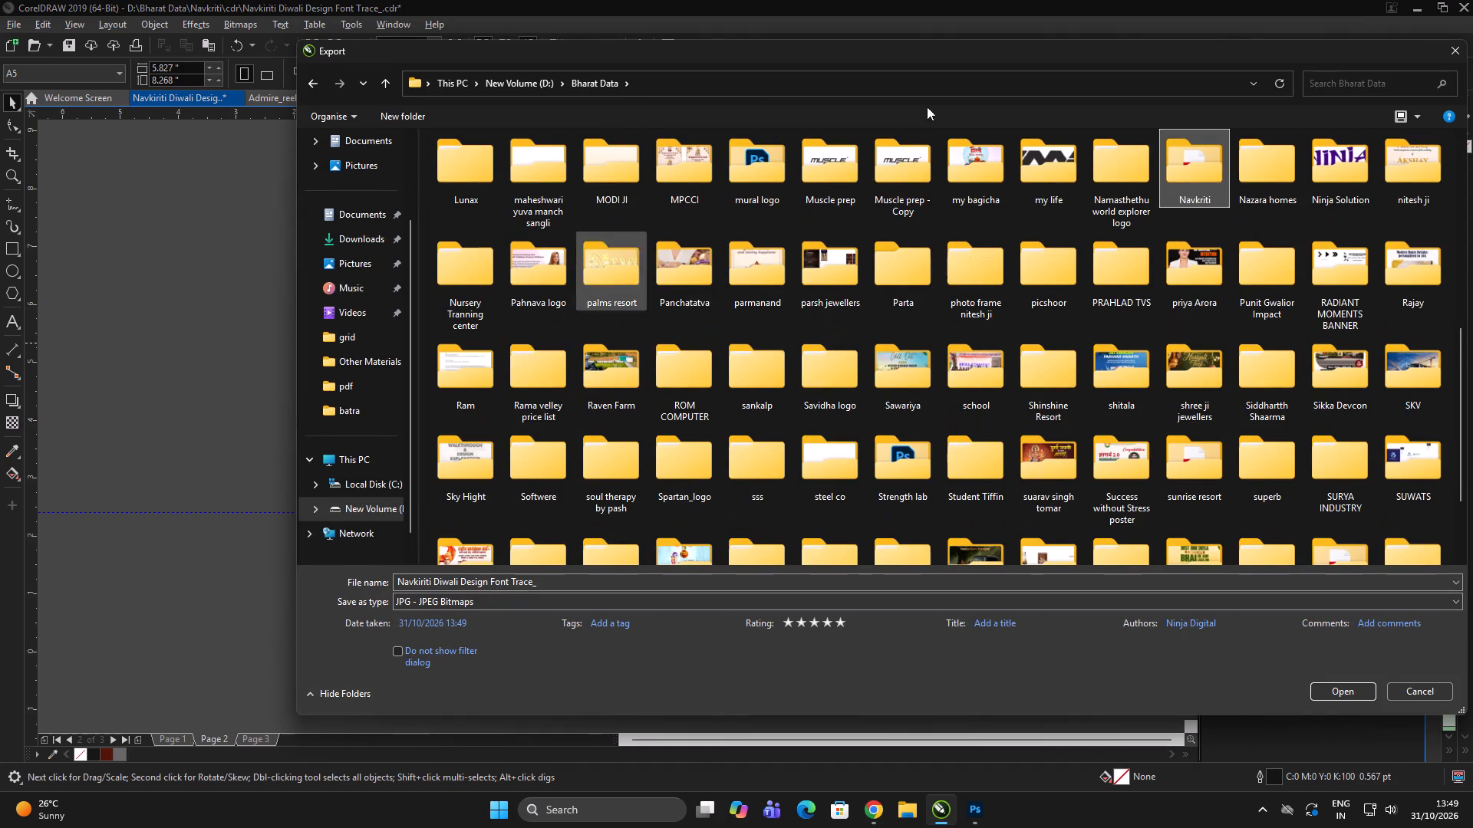
pyautogui.doubleClick(1177, 182)
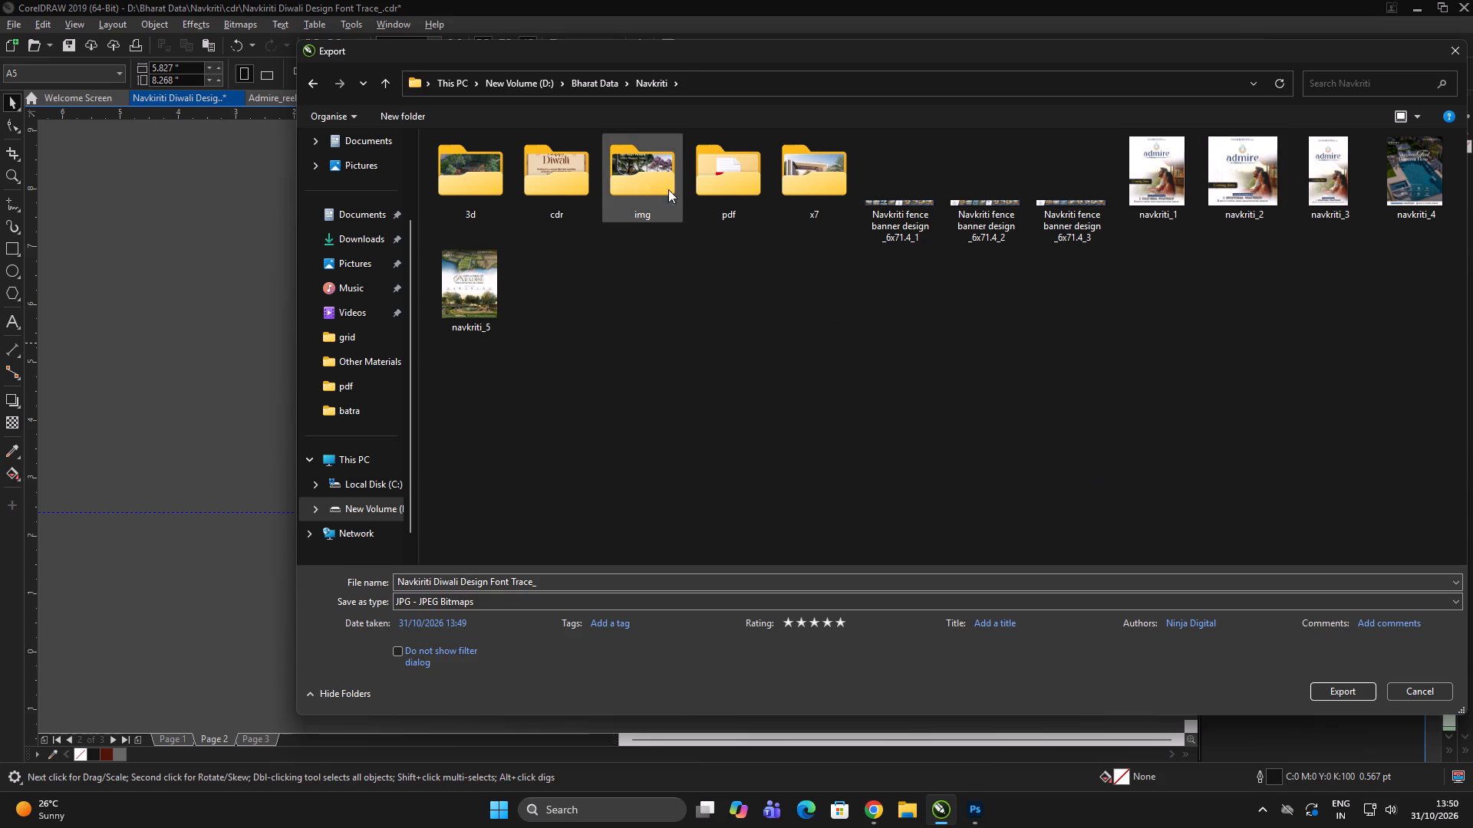
pyautogui.doubleClick(713, 172)
pyautogui.click(690, 596)
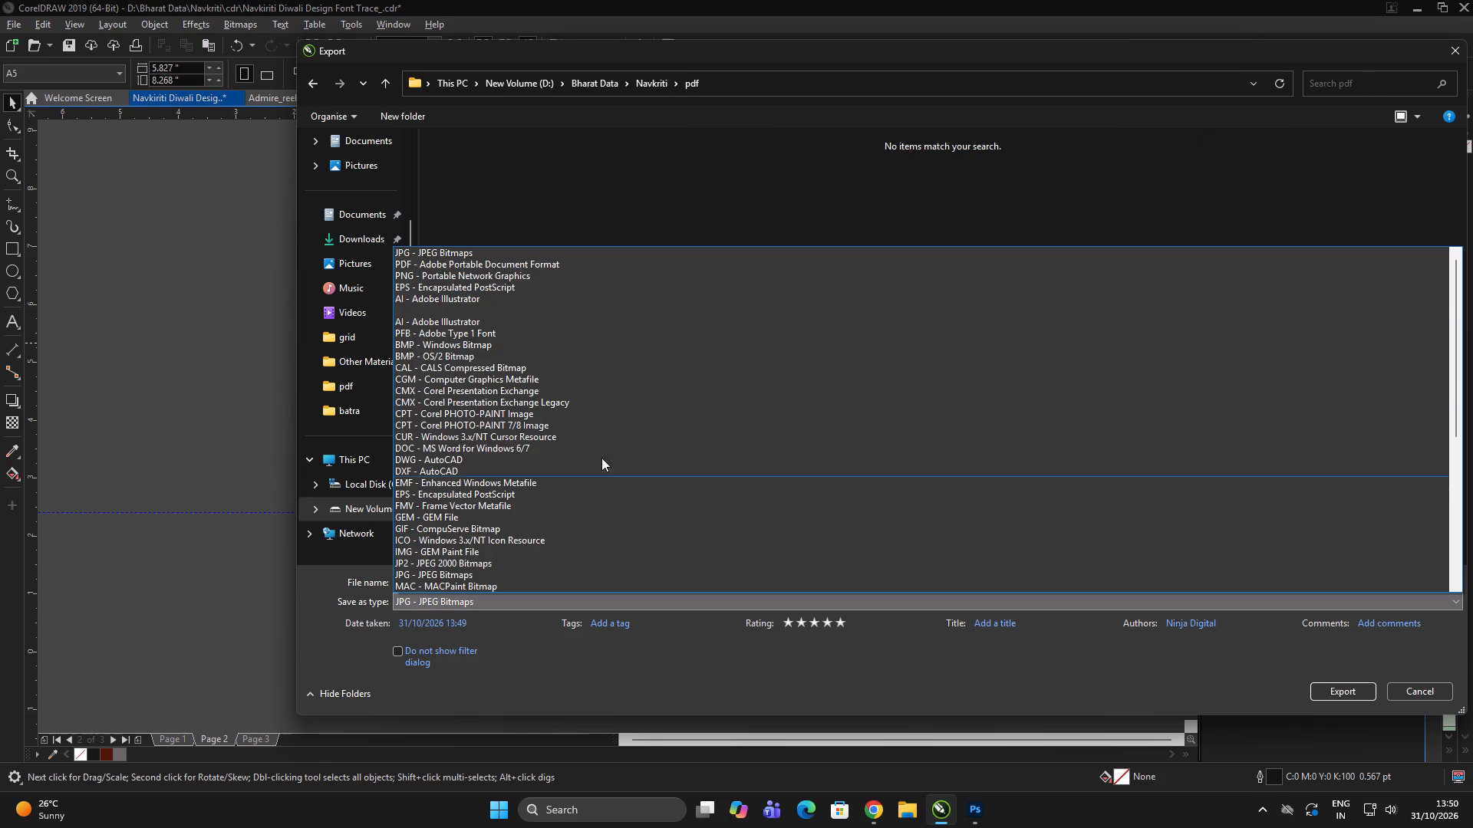
pyautogui.click(436, 263)
pyautogui.doubleClick(987, 340)
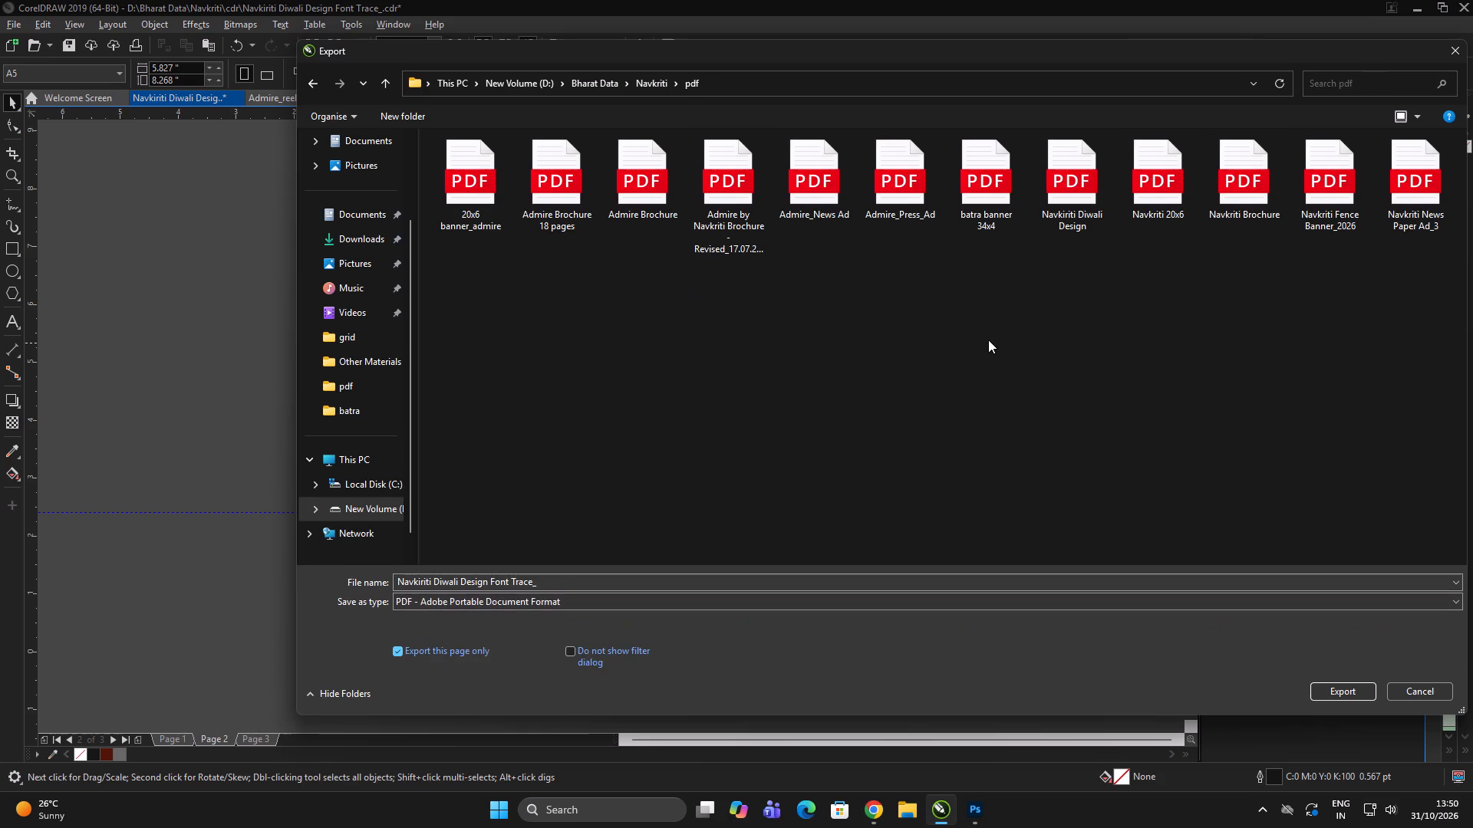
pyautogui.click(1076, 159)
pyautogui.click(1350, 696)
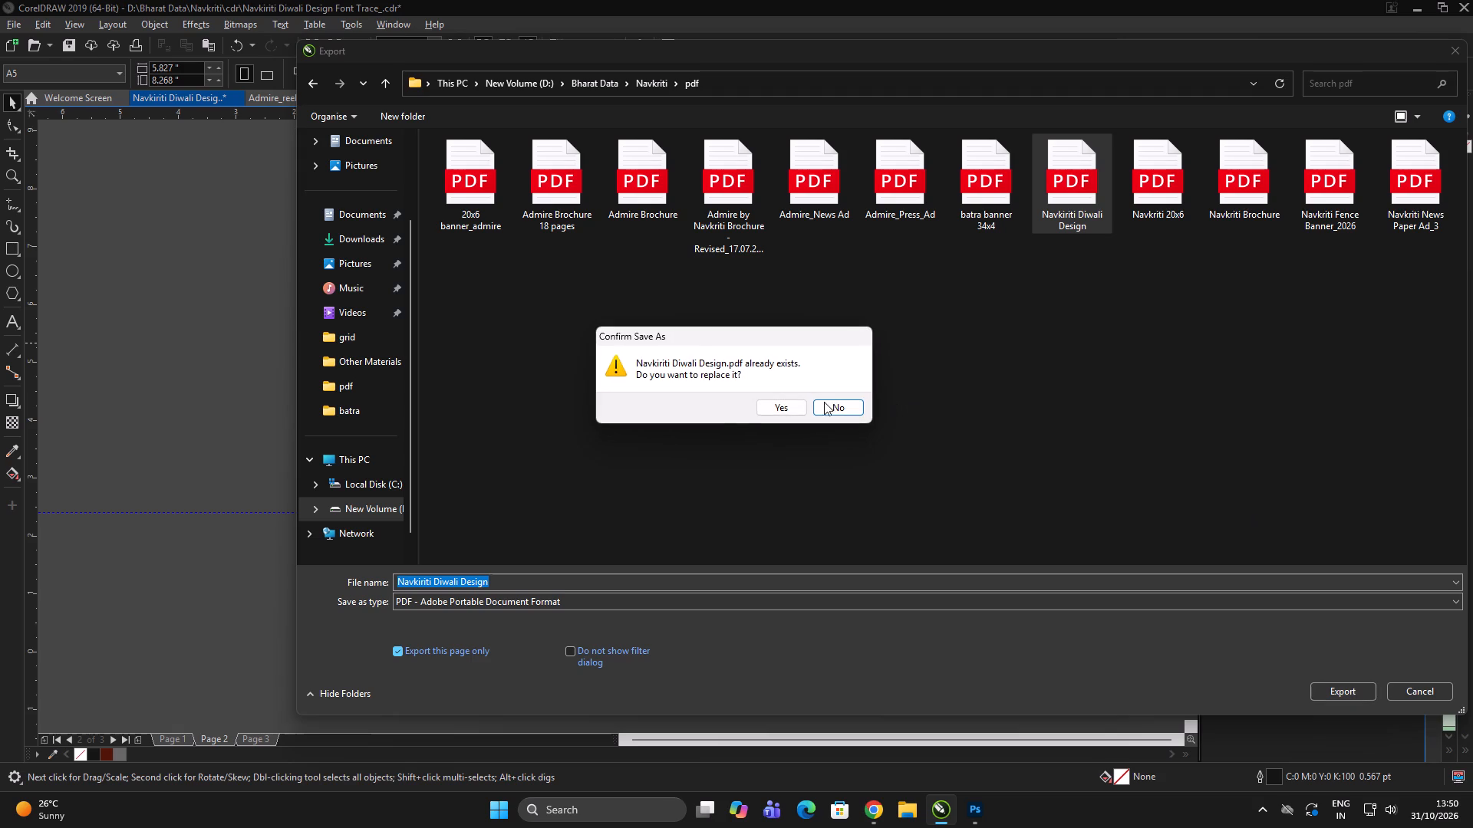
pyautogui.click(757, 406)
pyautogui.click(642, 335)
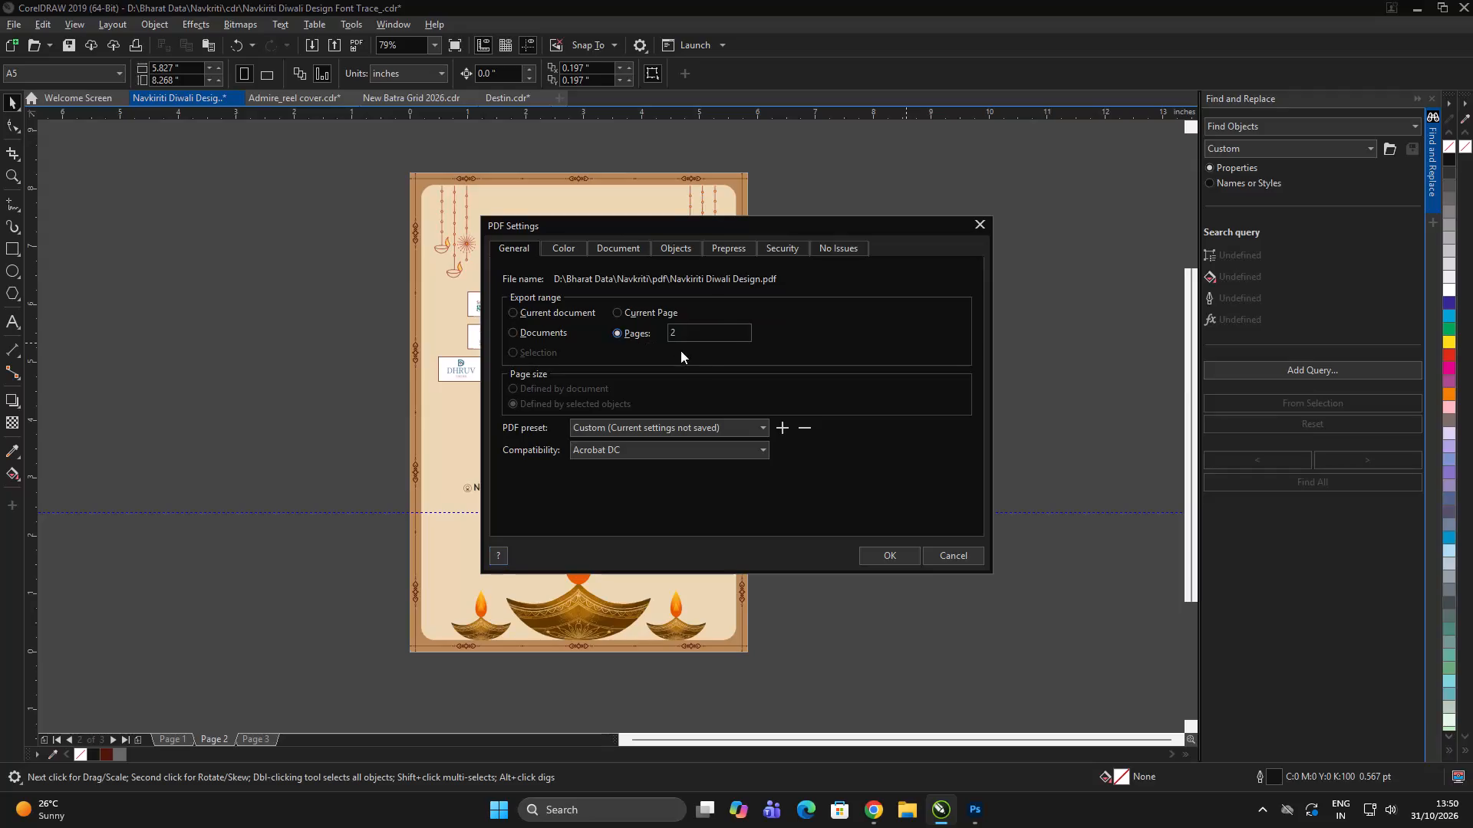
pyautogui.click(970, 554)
# Export pages 1-2 as a PDF, replacing the existing Navkiriti Diwali Design file, with the current-page-only option turned off.
pyautogui.hotkey('ctrl', 'e')
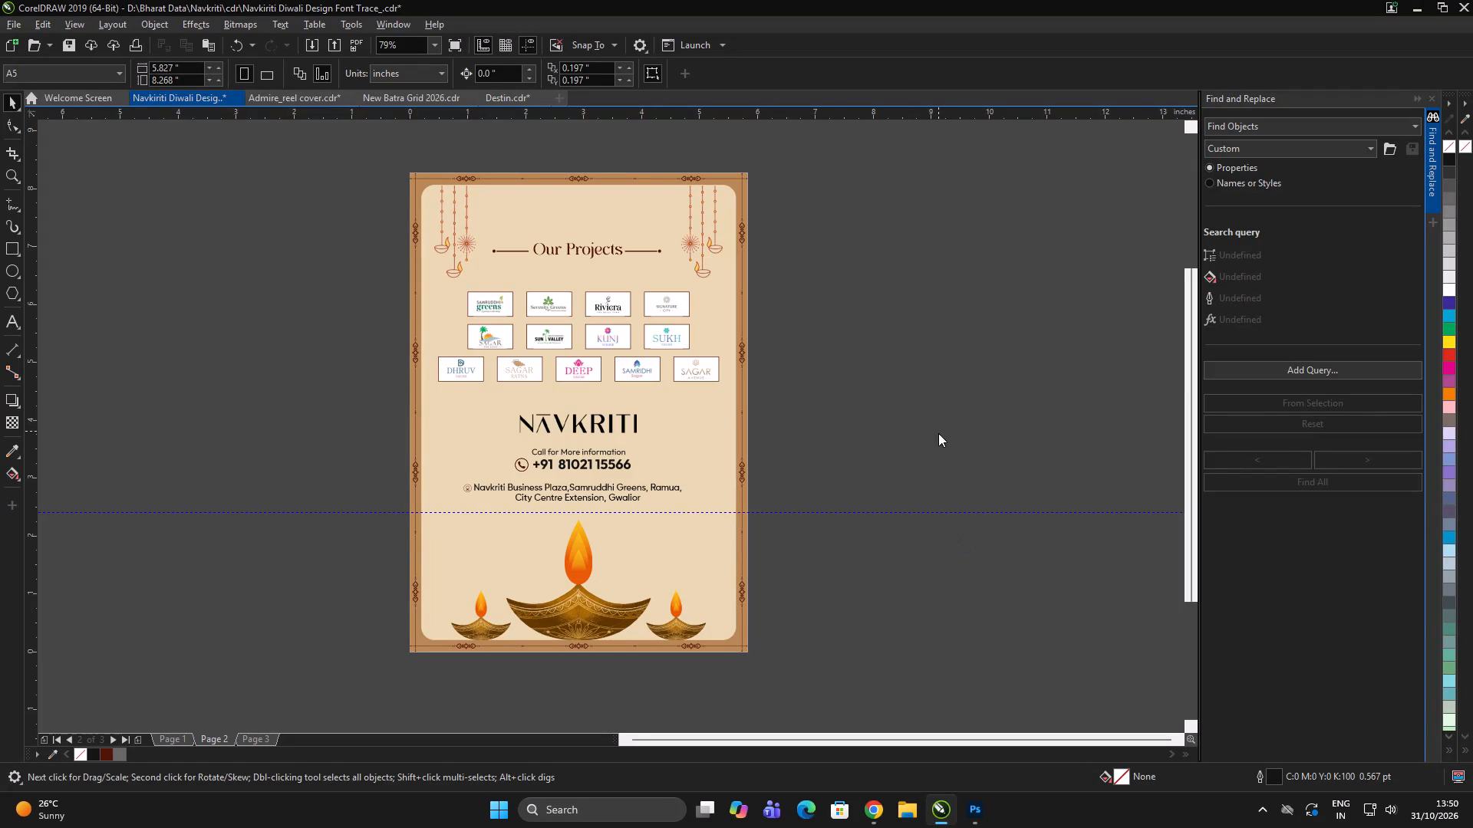
pyautogui.click(1079, 173)
pyautogui.click(438, 656)
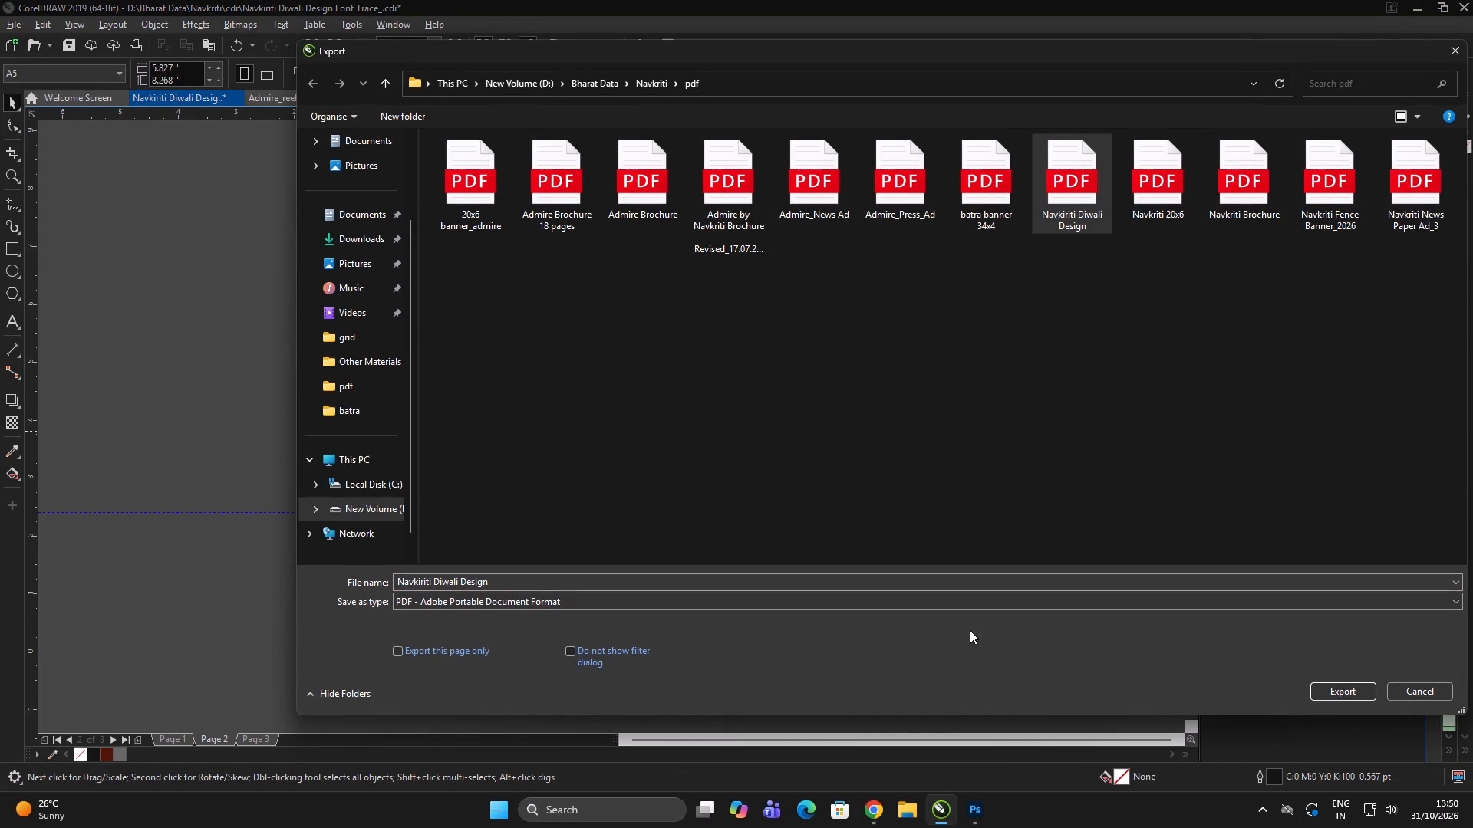
pyautogui.click(1332, 689)
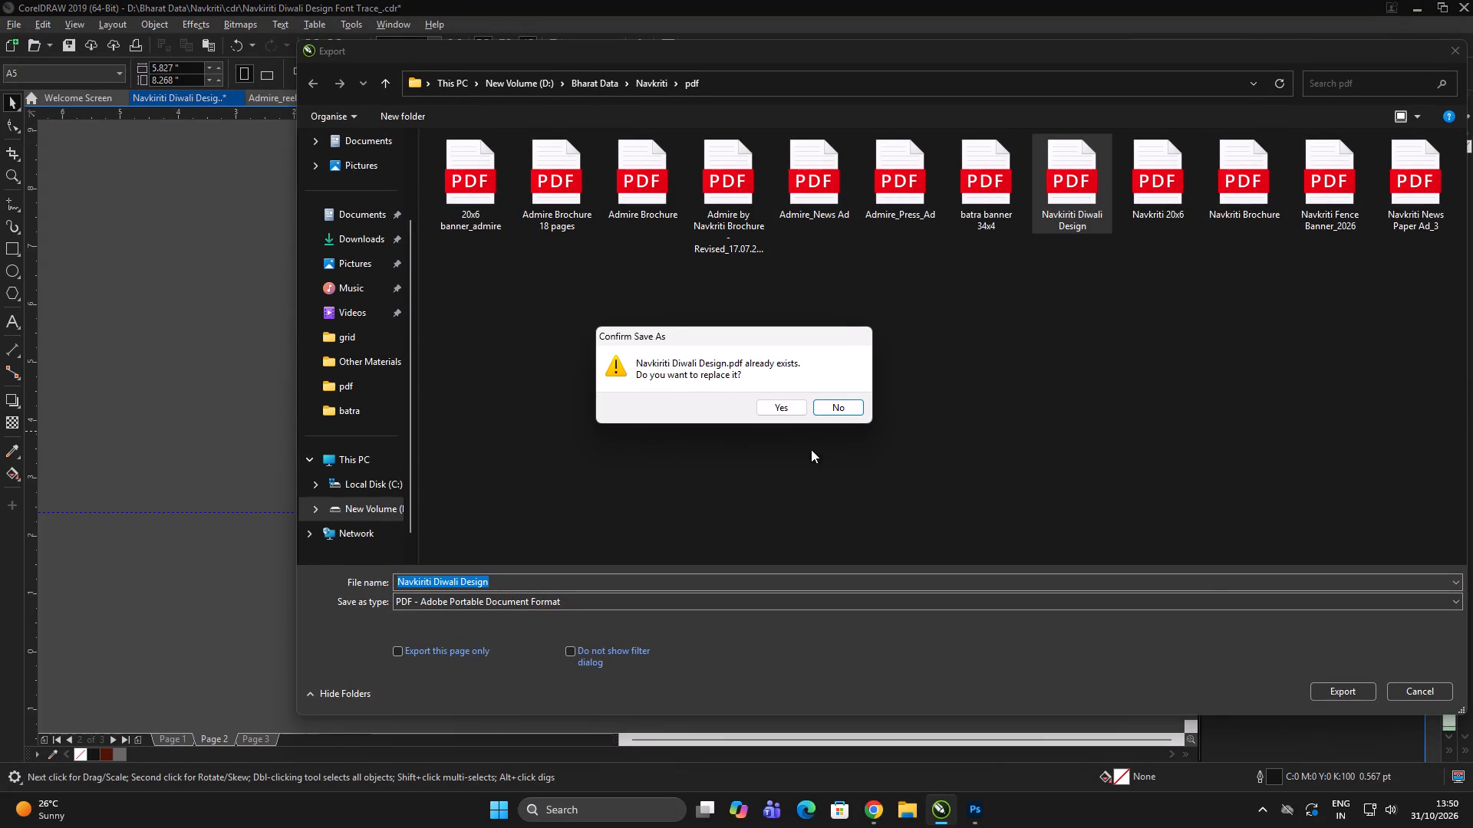
pyautogui.click(767, 402)
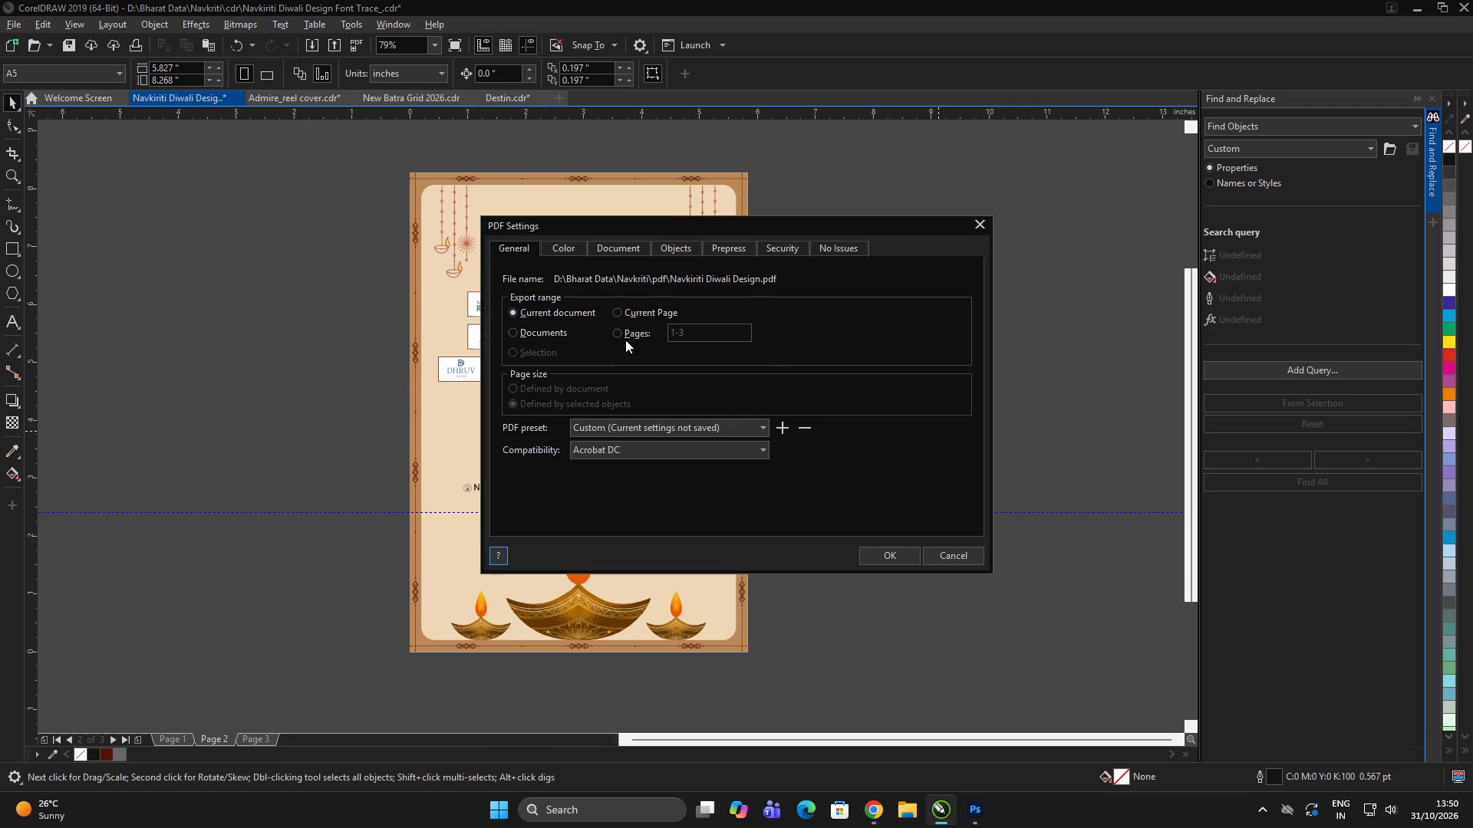
pyautogui.click(622, 335)
pyautogui.click(707, 324)
pyautogui.click(708, 334)
pyautogui.press('BackSpace')
pyautogui.press('2')
pyautogui.press('Return')
pyautogui.click(899, 557)
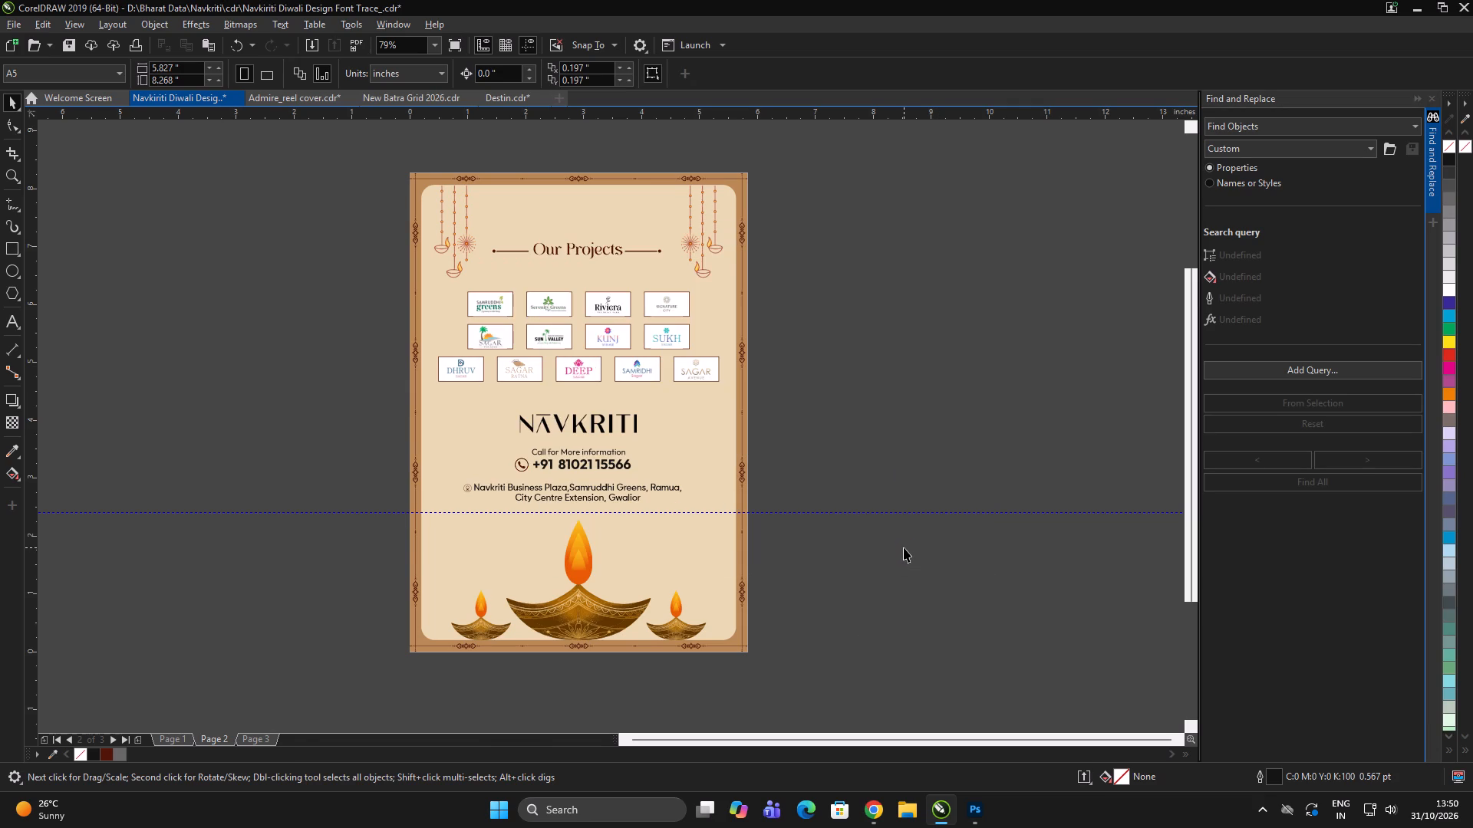
# Centre the diya group horizontally on page 2's card background.
pyautogui.click(940, 527)
pyautogui.click(580, 611)
pyautogui.keyDown('shift'); pyautogui.click(712, 439); pyautogui.keyUp('shift')
pyautogui.press('c')
pyautogui.tripleClick(921, 422)
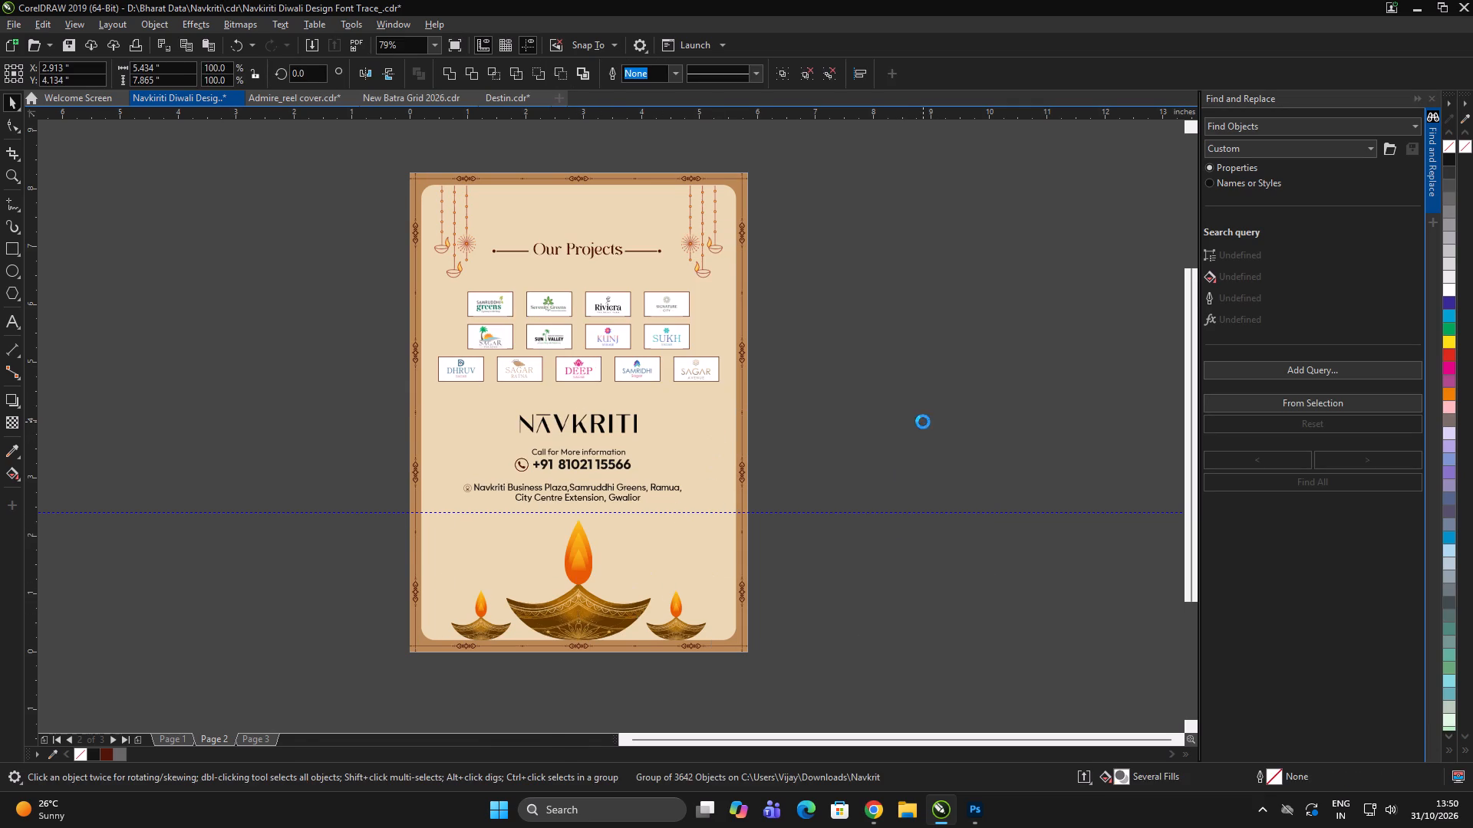
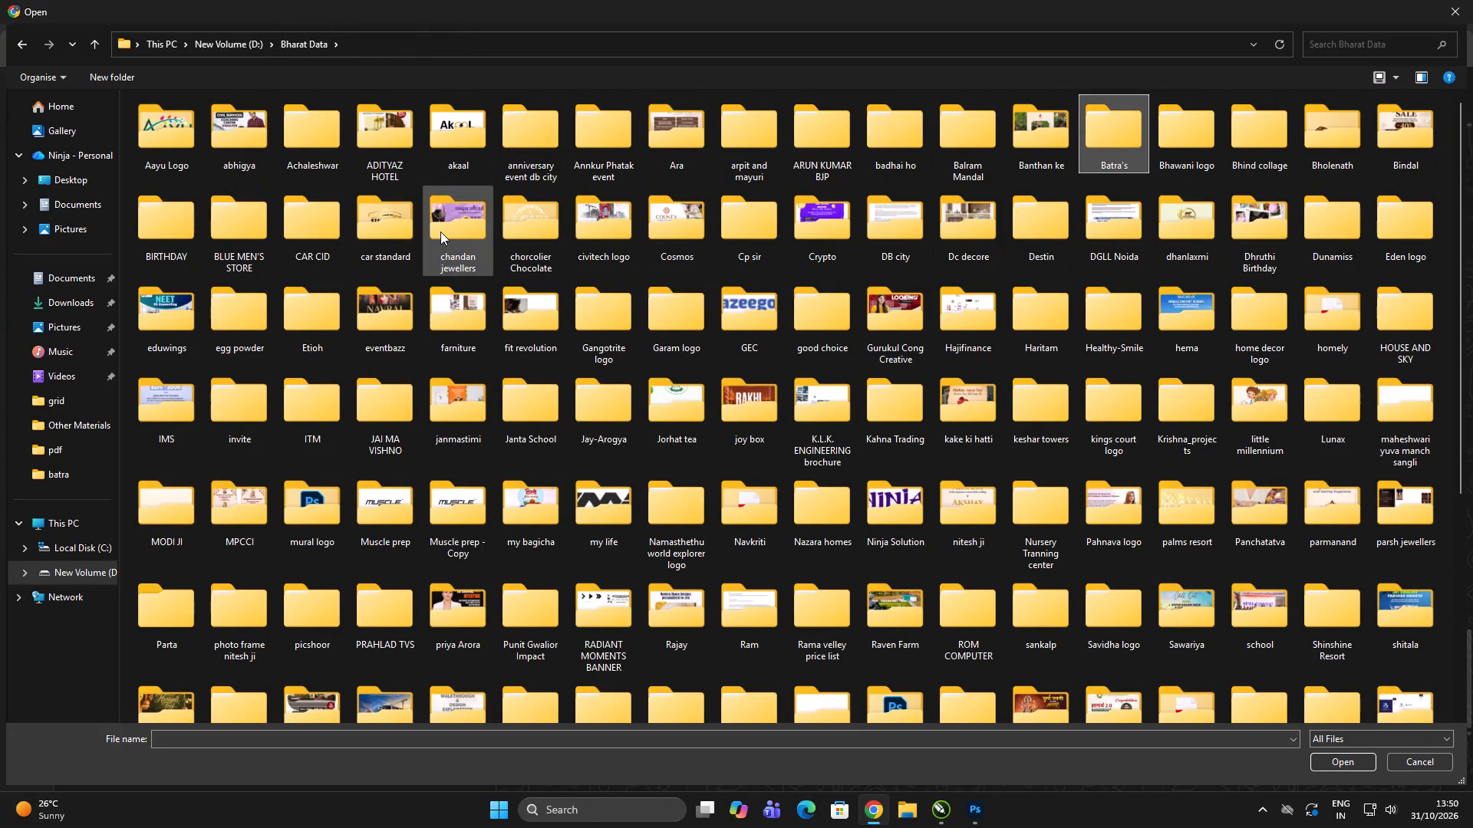
# In Chrome's file picker, browse to the Navkriti folder inside Bharat Data on drive D.
pyautogui.write('nav')
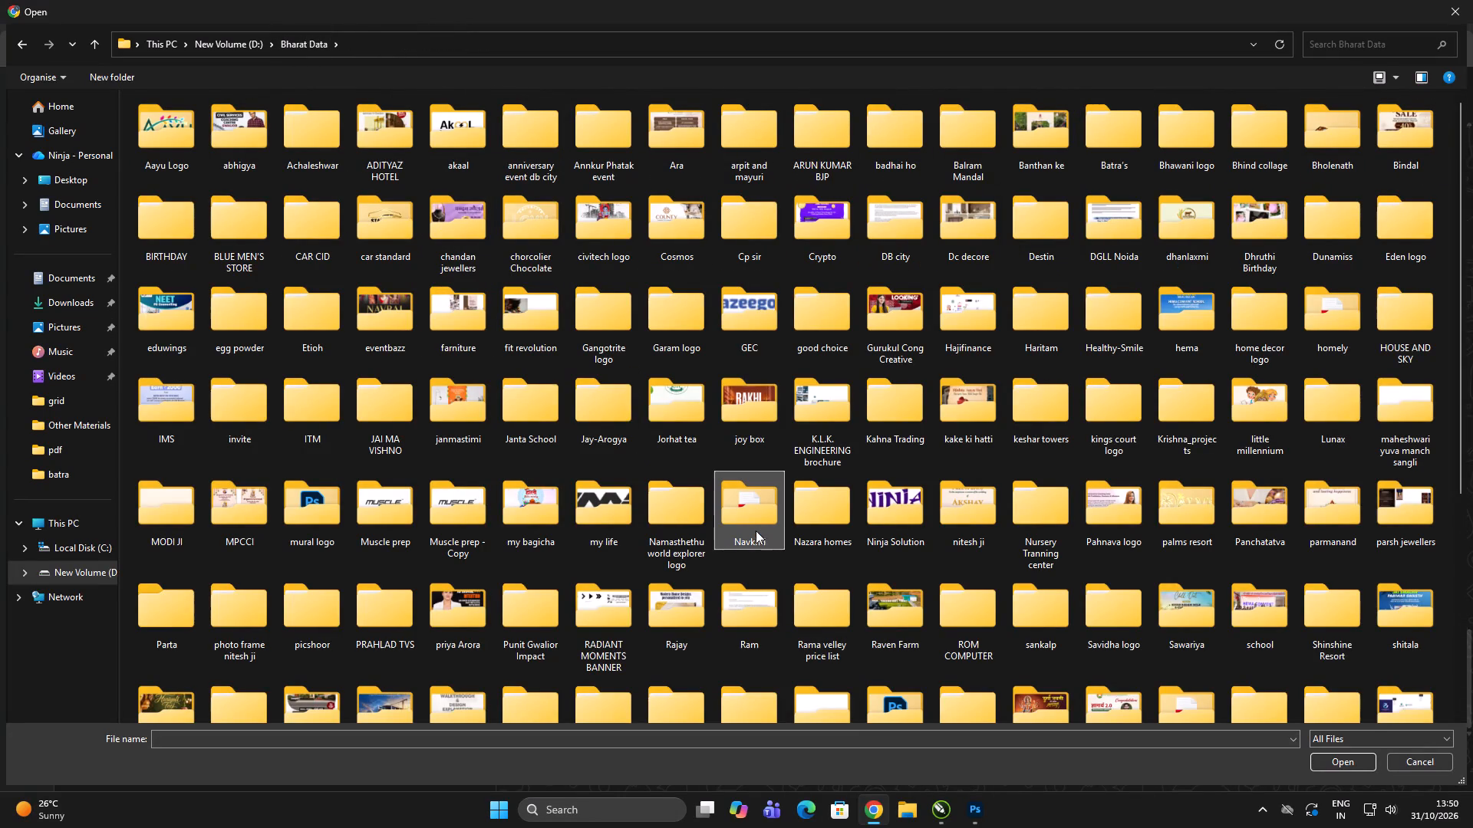
pyautogui.doubleClick(756, 529)
pyautogui.doubleClick(749, 501)
pyautogui.click(538, 374)
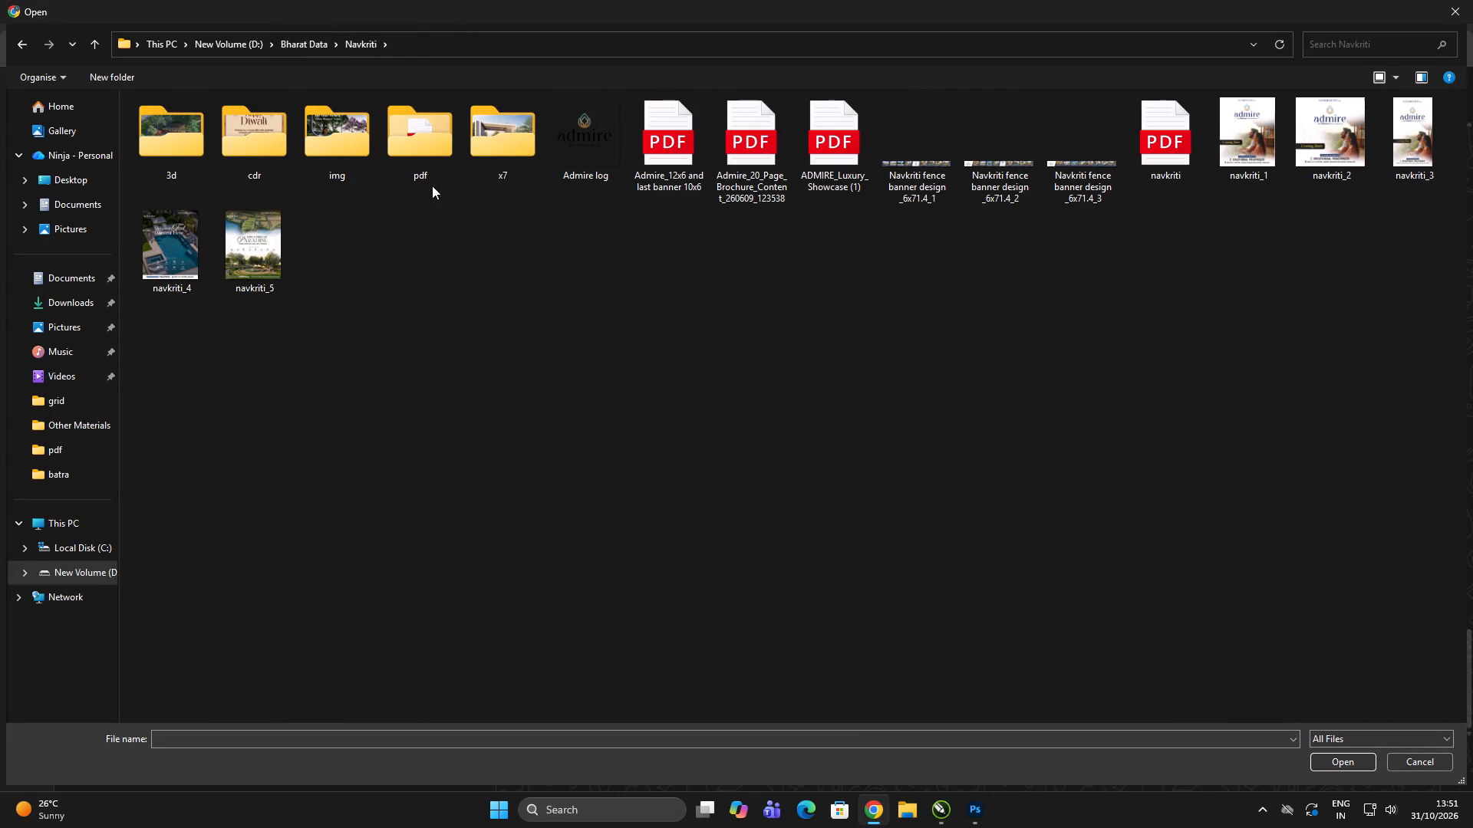
pyautogui.doubleClick(549, 443)
pyautogui.doubleClick(598, 418)
pyautogui.doubleClick(647, 416)
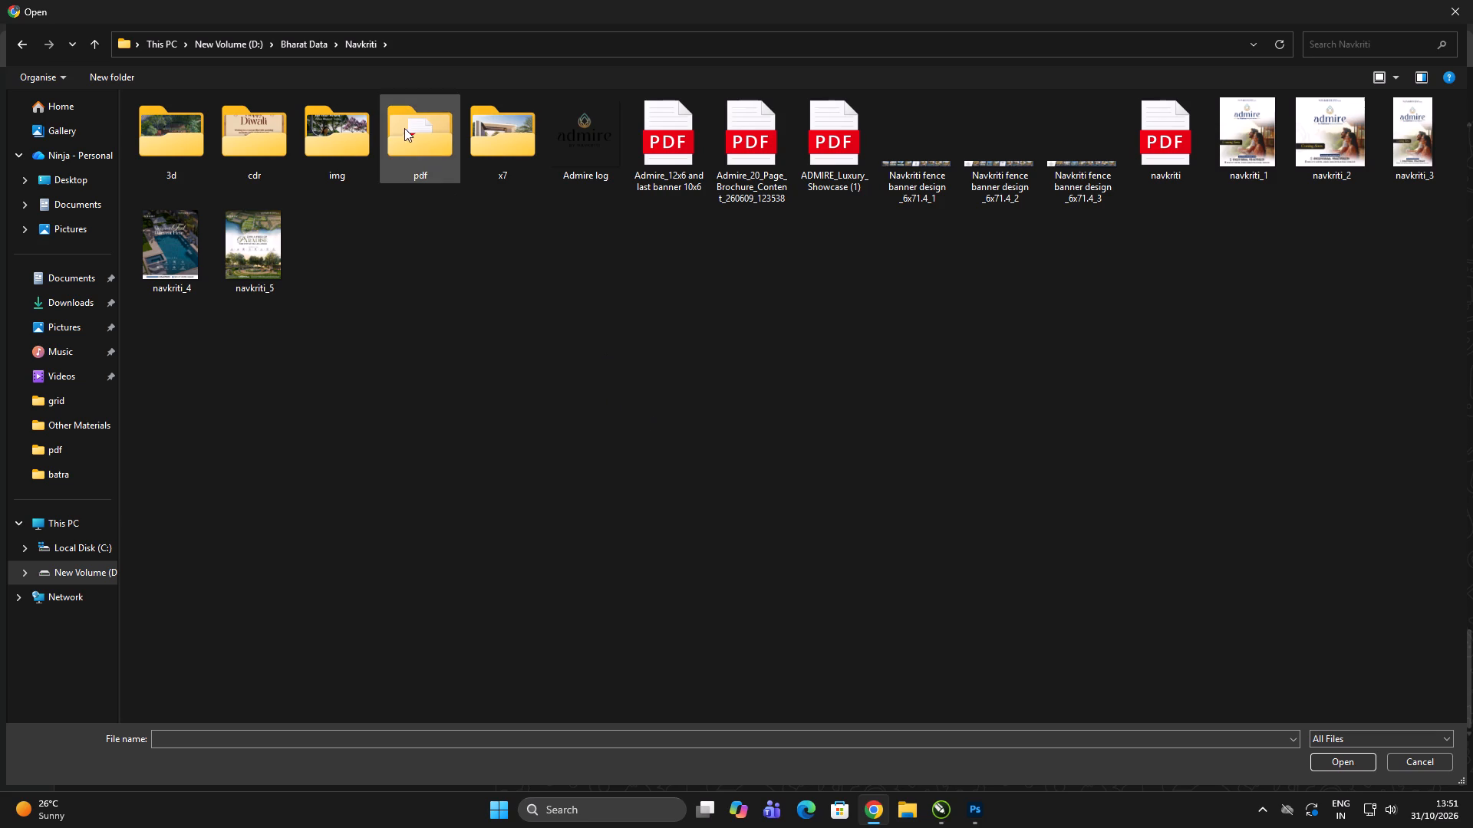
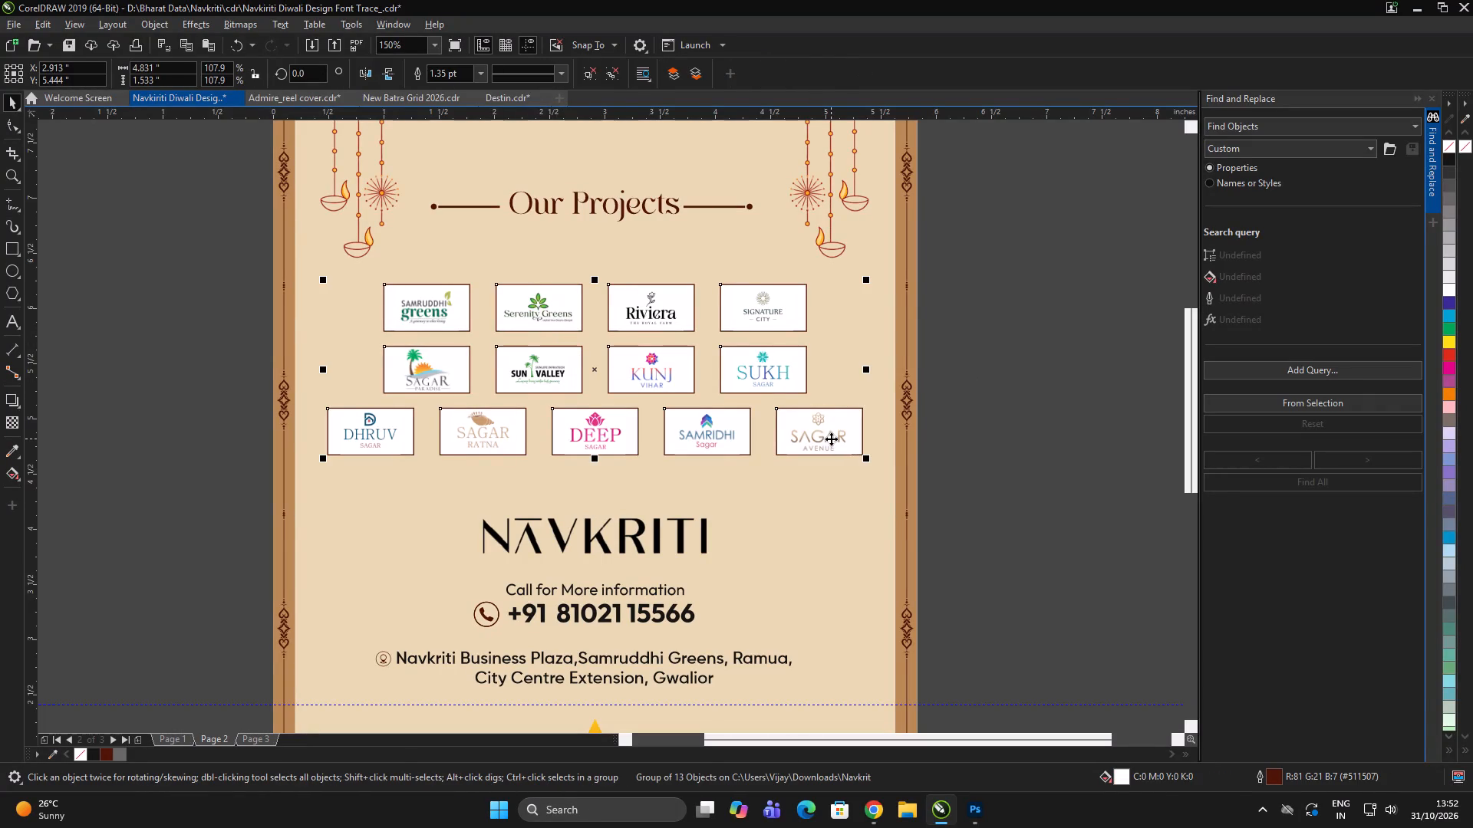
# Ungroup the 13 project logo cards beneath the Our Projects heading on page 2 and clear the selection.
pyautogui.hotkey('ctrl', 'u')
pyautogui.keyDown('ctrl'); pyautogui.click(1095, 393); pyautogui.keyUp('ctrl')
pyautogui.moveTo(1082, 395); pyautogui.dragTo(1073, 396)
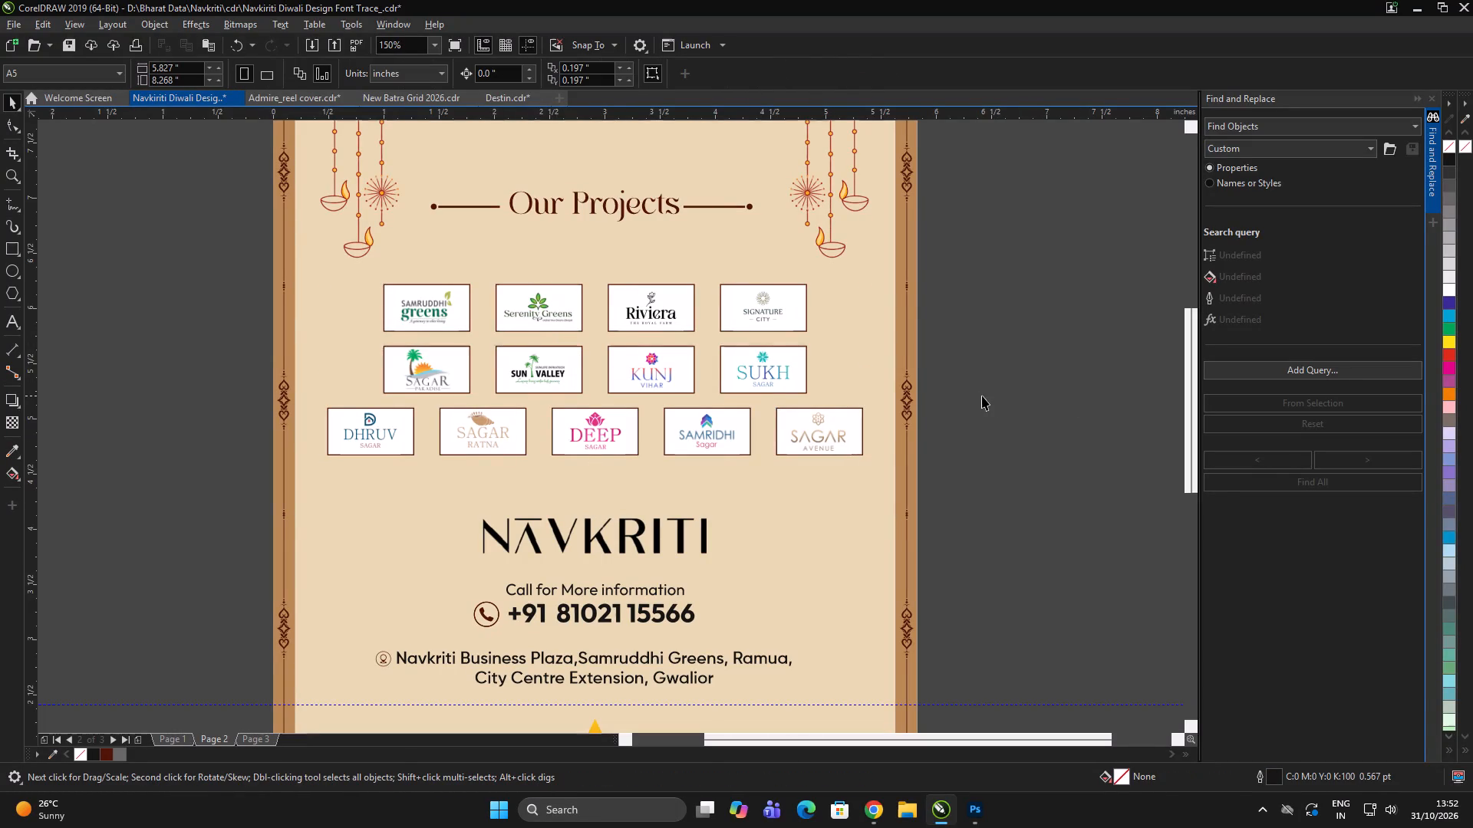
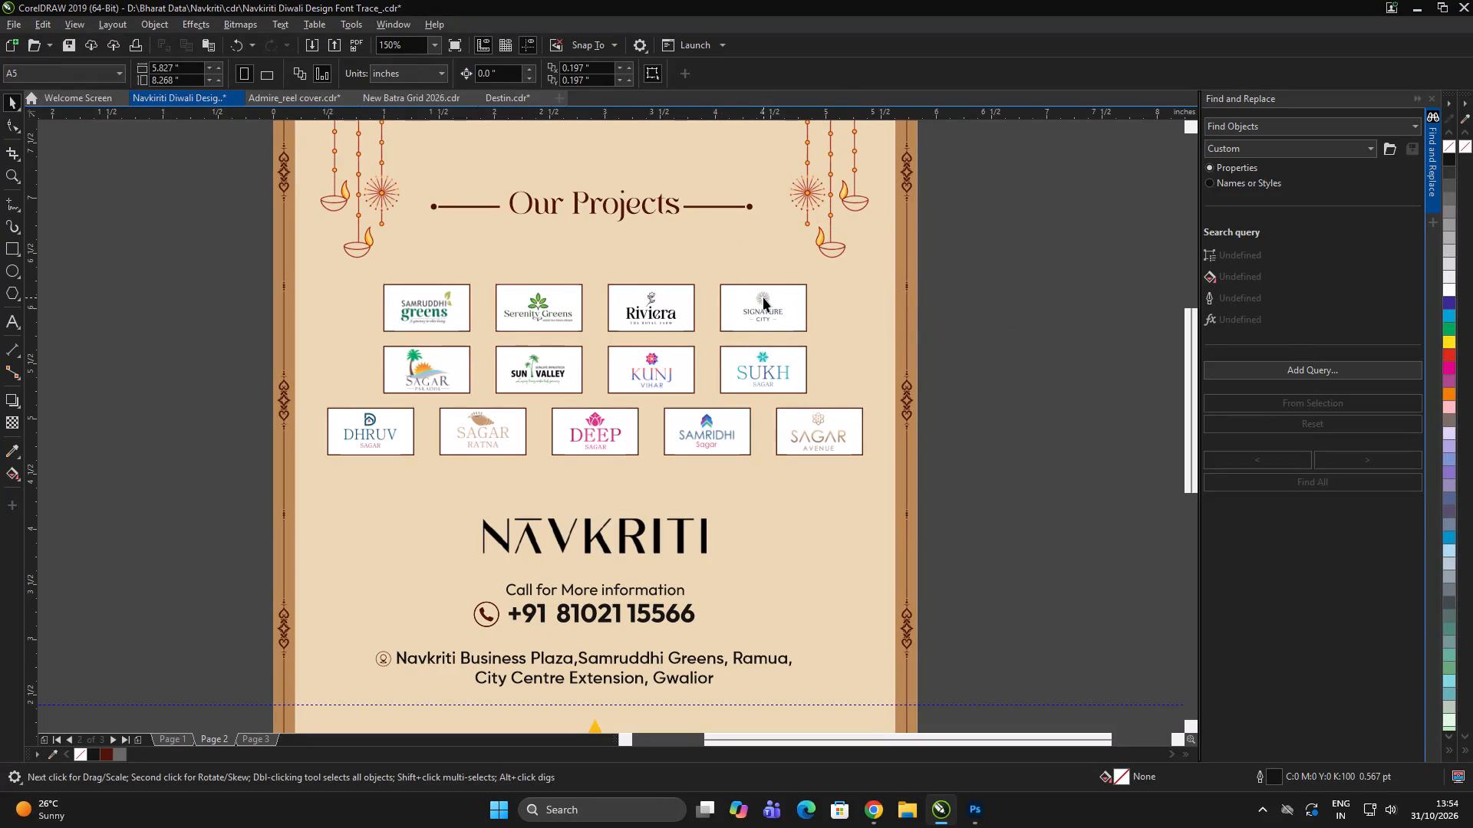
# Duplicate the Signature City card from the top logo row to the start of the second row, beside the Sagar Paradise card.
pyautogui.hotkey('ctrl', 'u')
pyautogui.keyDown('ctrl'); pyautogui.click(1052, 255); pyautogui.keyUp('ctrl')
pyautogui.moveTo(1049, 245); pyautogui.dragTo(697, 346)
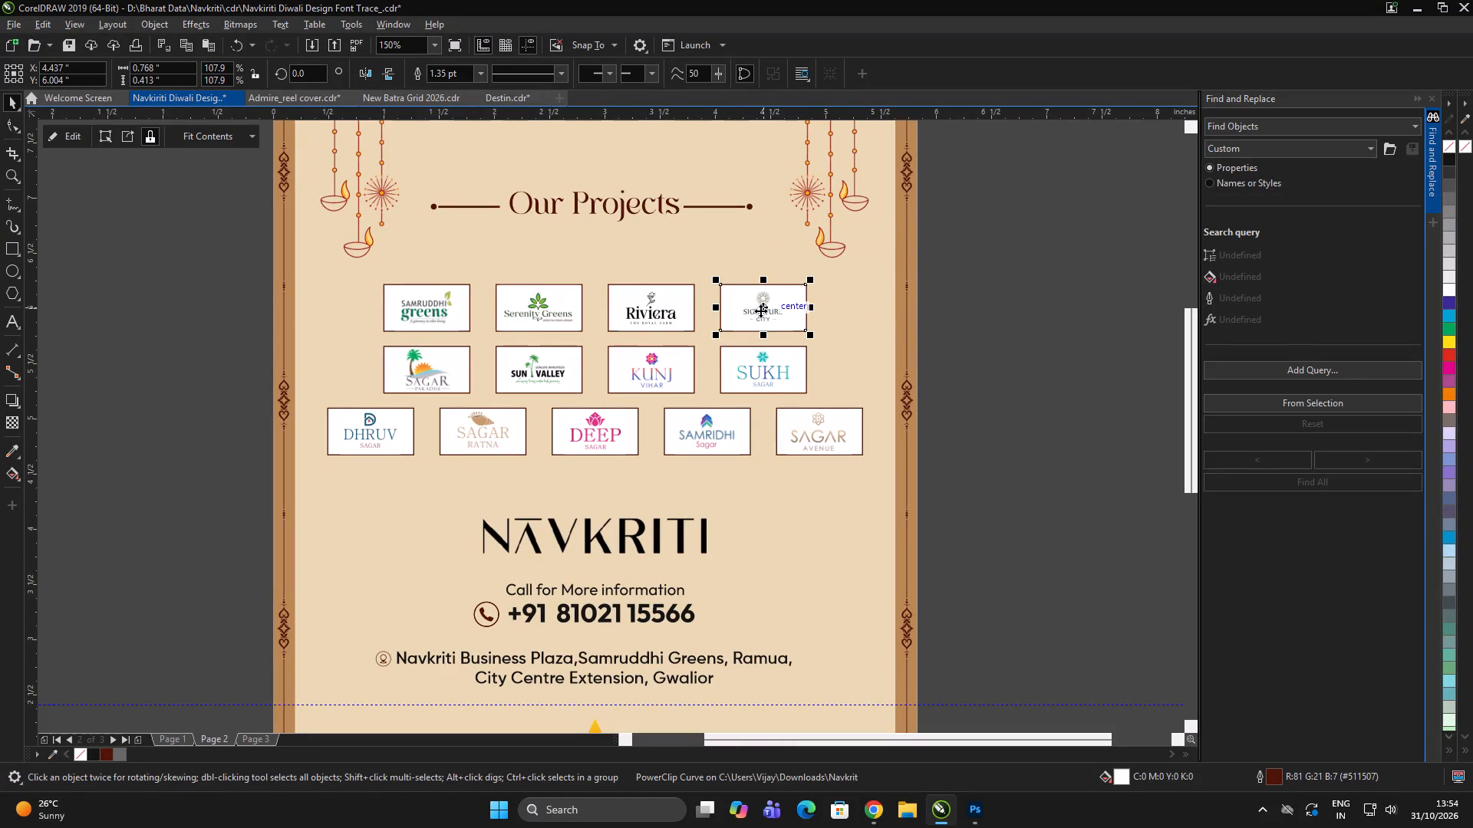
pyautogui.moveTo(763, 307); pyautogui.dragTo(212, 342)
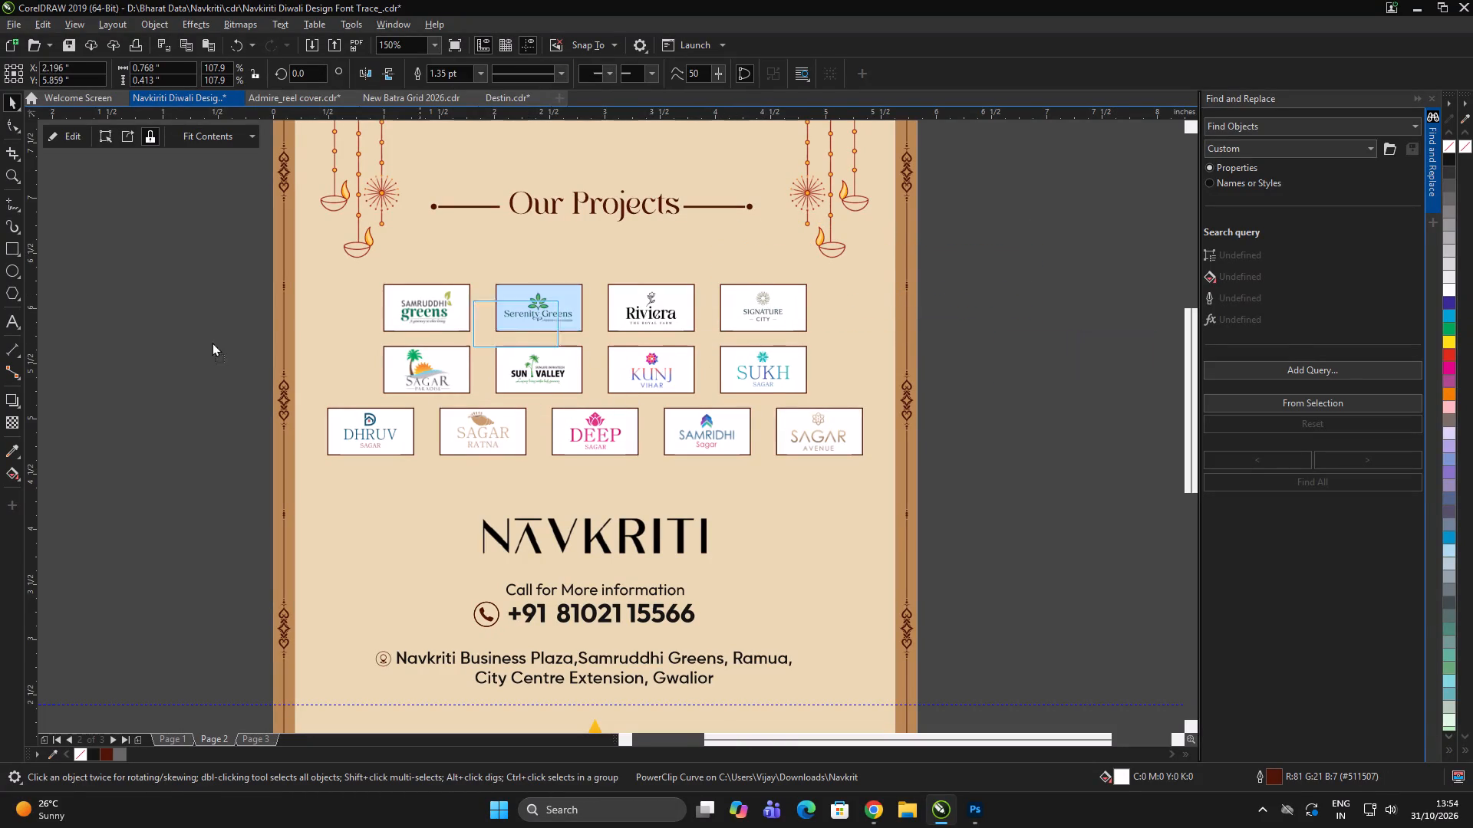
pyautogui.moveTo(212, 342); pyautogui.dragTo(326, 370)
pyautogui.rightClick(325, 370)
pyautogui.hotkey('ctrl', 'g')
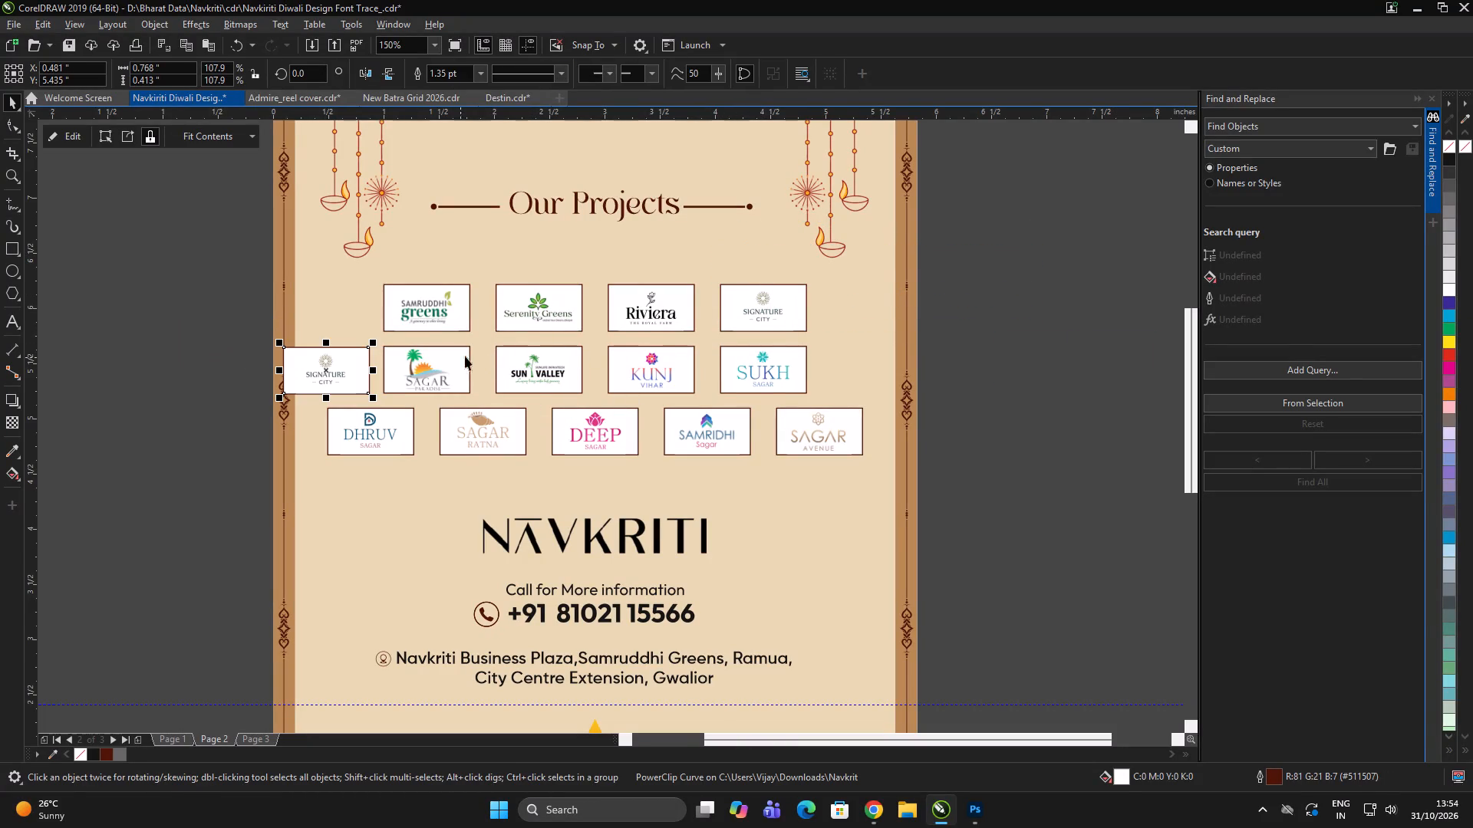
pyautogui.click(1067, 343)
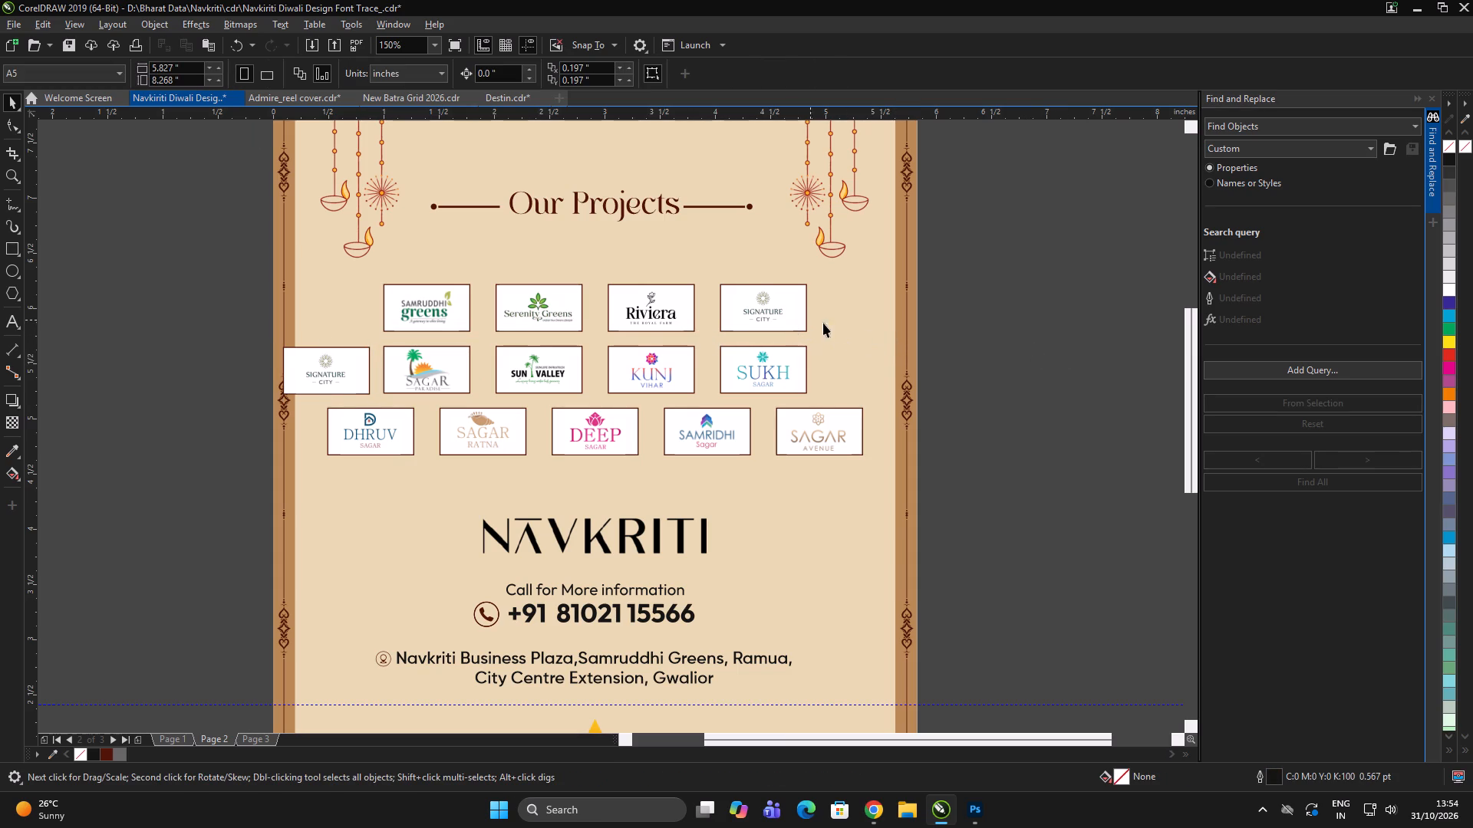
# Group the five second-row logo cards, from the Signature City copy to Sukh Vallée.
pyautogui.moveTo(224, 255); pyautogui.dragTo(314, 485)
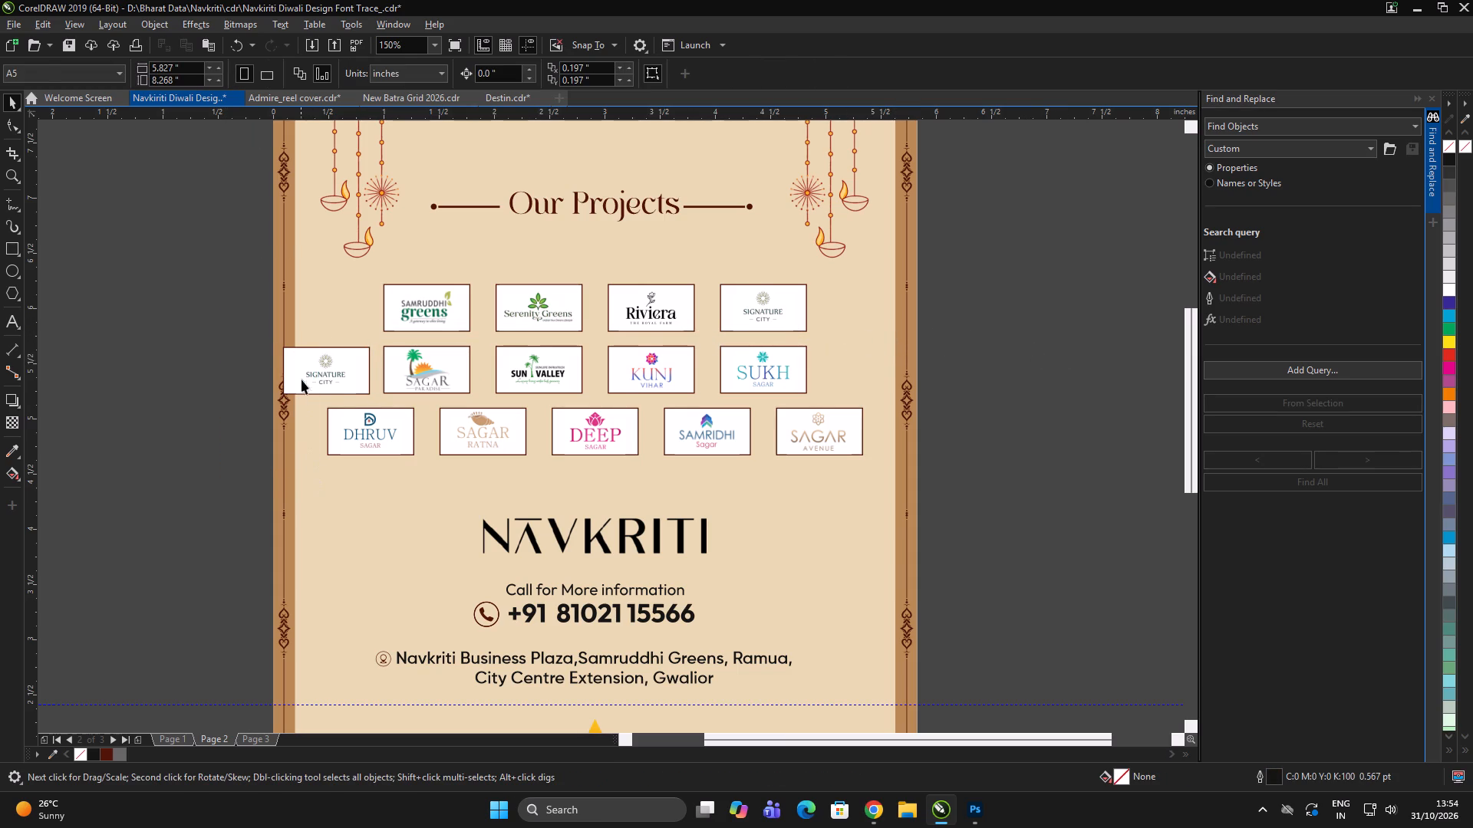
pyautogui.click(311, 373)
pyautogui.keyDown('shift'); pyautogui.click(437, 373); pyautogui.keyUp('shift')
pyautogui.keyDown('shift'); pyautogui.click(538, 371); pyautogui.keyUp('shift')
pyautogui.keyDown('shift'); pyautogui.click(694, 368); pyautogui.keyUp('shift')
pyautogui.keyDown('shift'); pyautogui.click(756, 363); pyautogui.keyUp('shift')
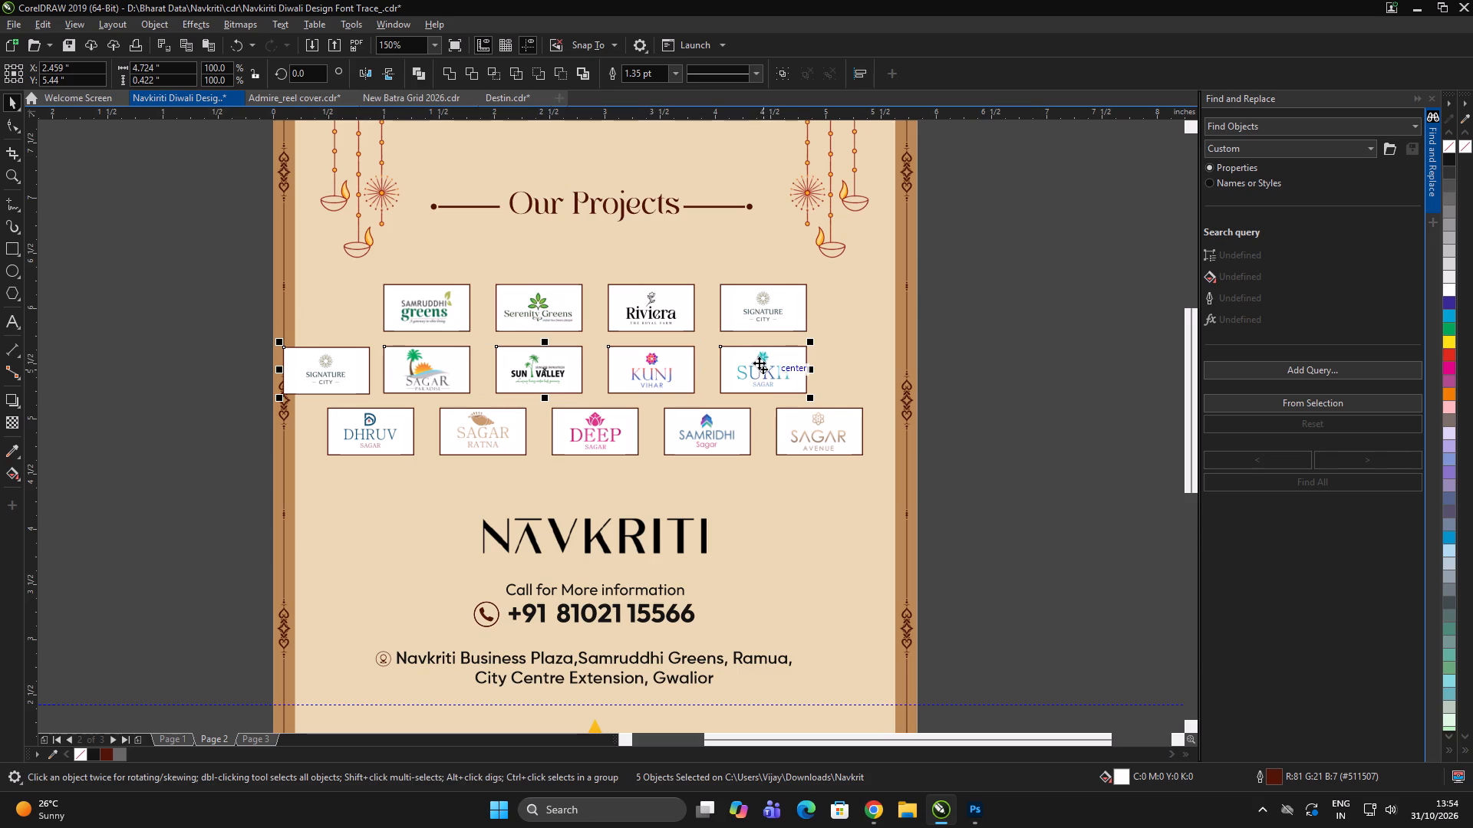
pyautogui.hotkey('ctrl', 'g')
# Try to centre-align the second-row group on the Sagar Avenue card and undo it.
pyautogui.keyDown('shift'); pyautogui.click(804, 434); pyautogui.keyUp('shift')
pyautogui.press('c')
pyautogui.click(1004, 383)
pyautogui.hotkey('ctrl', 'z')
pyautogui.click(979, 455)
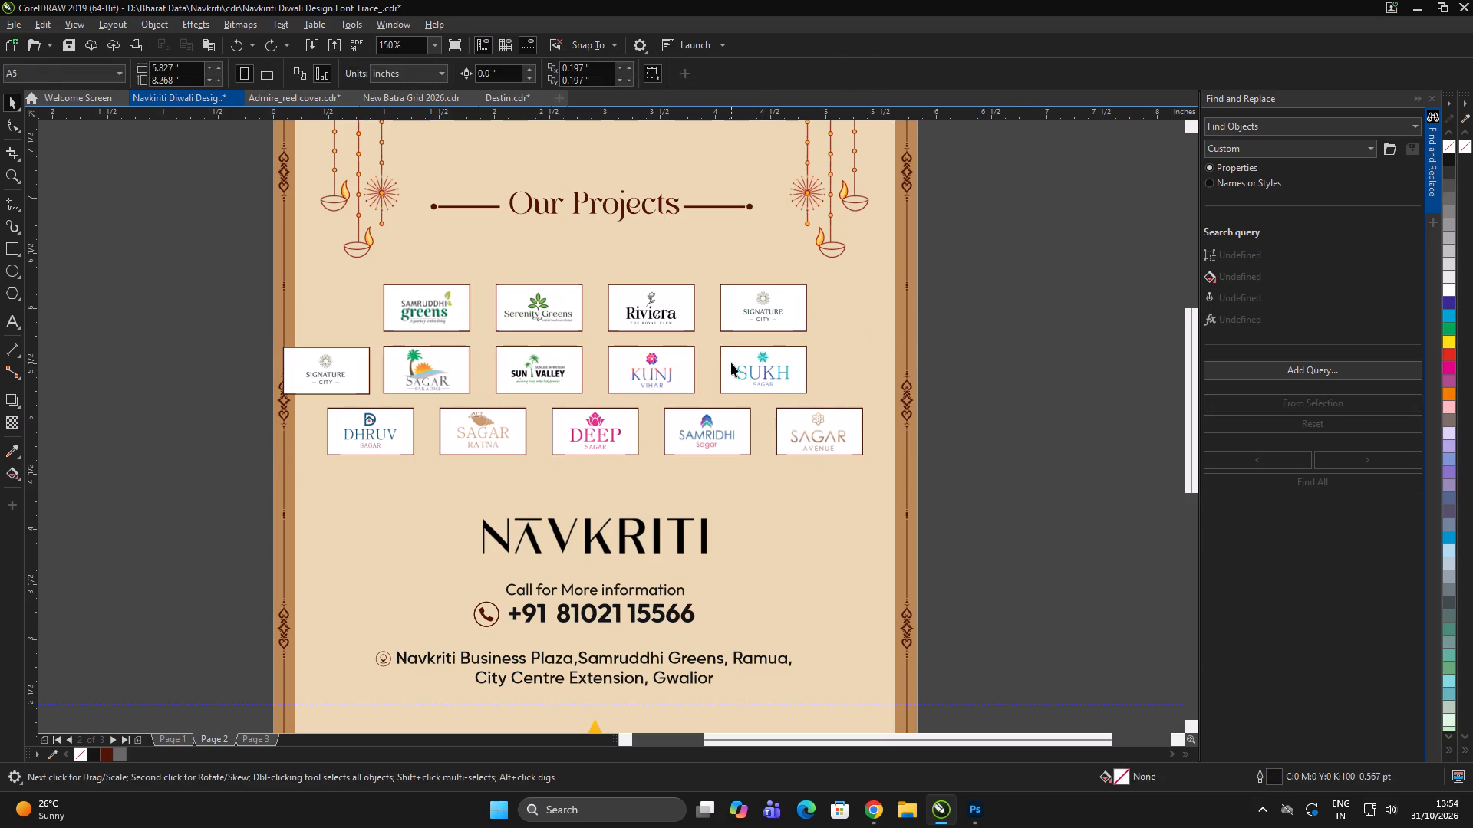
# Align the second-row group's right edge with the Sagar Avenue card below, and ungroup the row.
pyautogui.click(731, 363)
pyautogui.keyDown('shift'); pyautogui.click(838, 430); pyautogui.keyUp('shift')
pyautogui.press('r')
pyautogui.tripleClick(1114, 406)
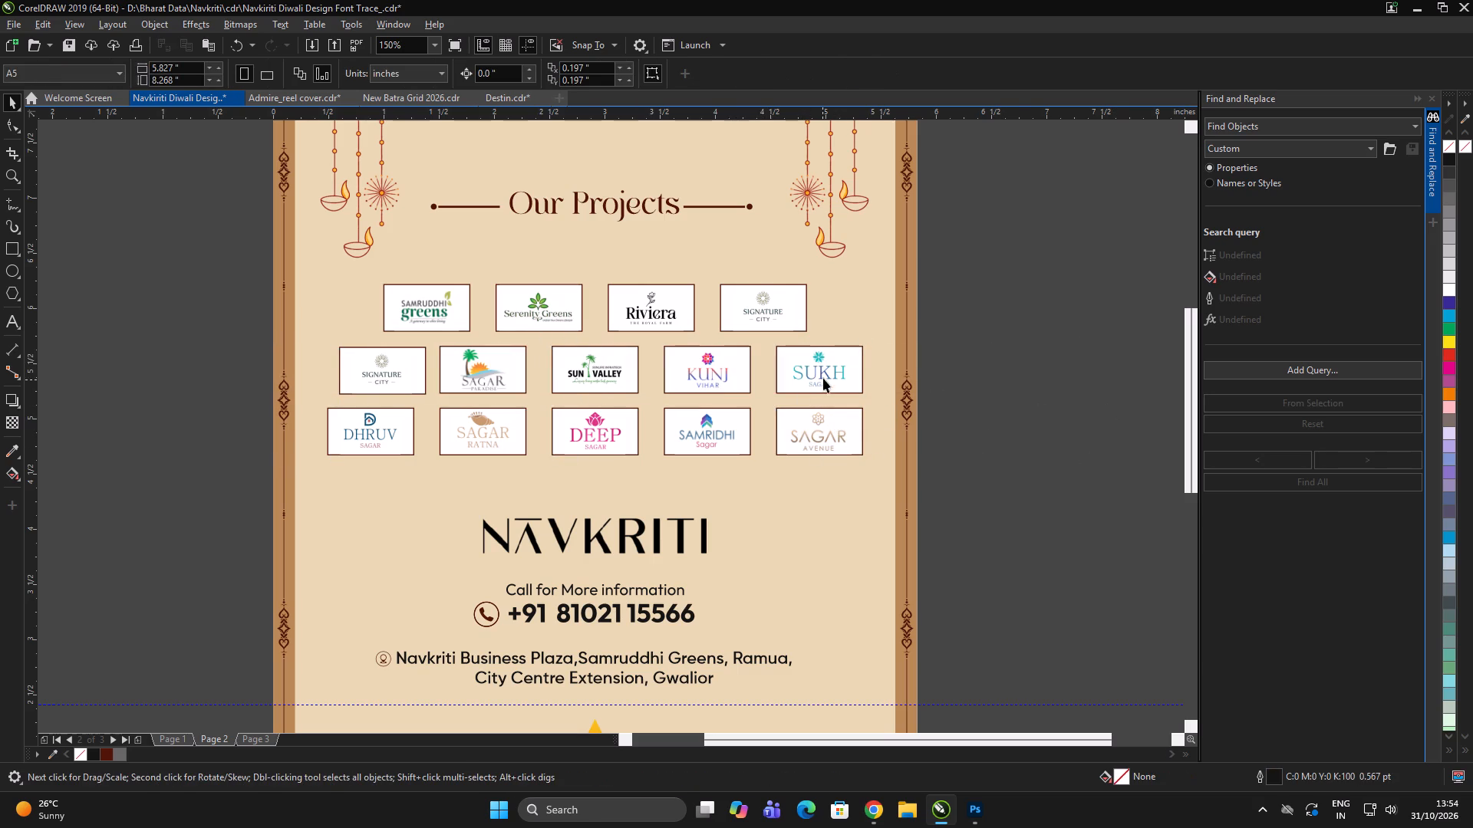
pyautogui.click(825, 374)
pyautogui.hotkey('ctrl', 'u')
pyautogui.keyDown('ctrl'); pyautogui.click(1028, 395); pyautogui.keyUp('ctrl')
# Centre-align the second-row Signature City card vertically above the Dhruv Sagar card.
pyautogui.moveTo(157, 310); pyautogui.dragTo(433, 402)
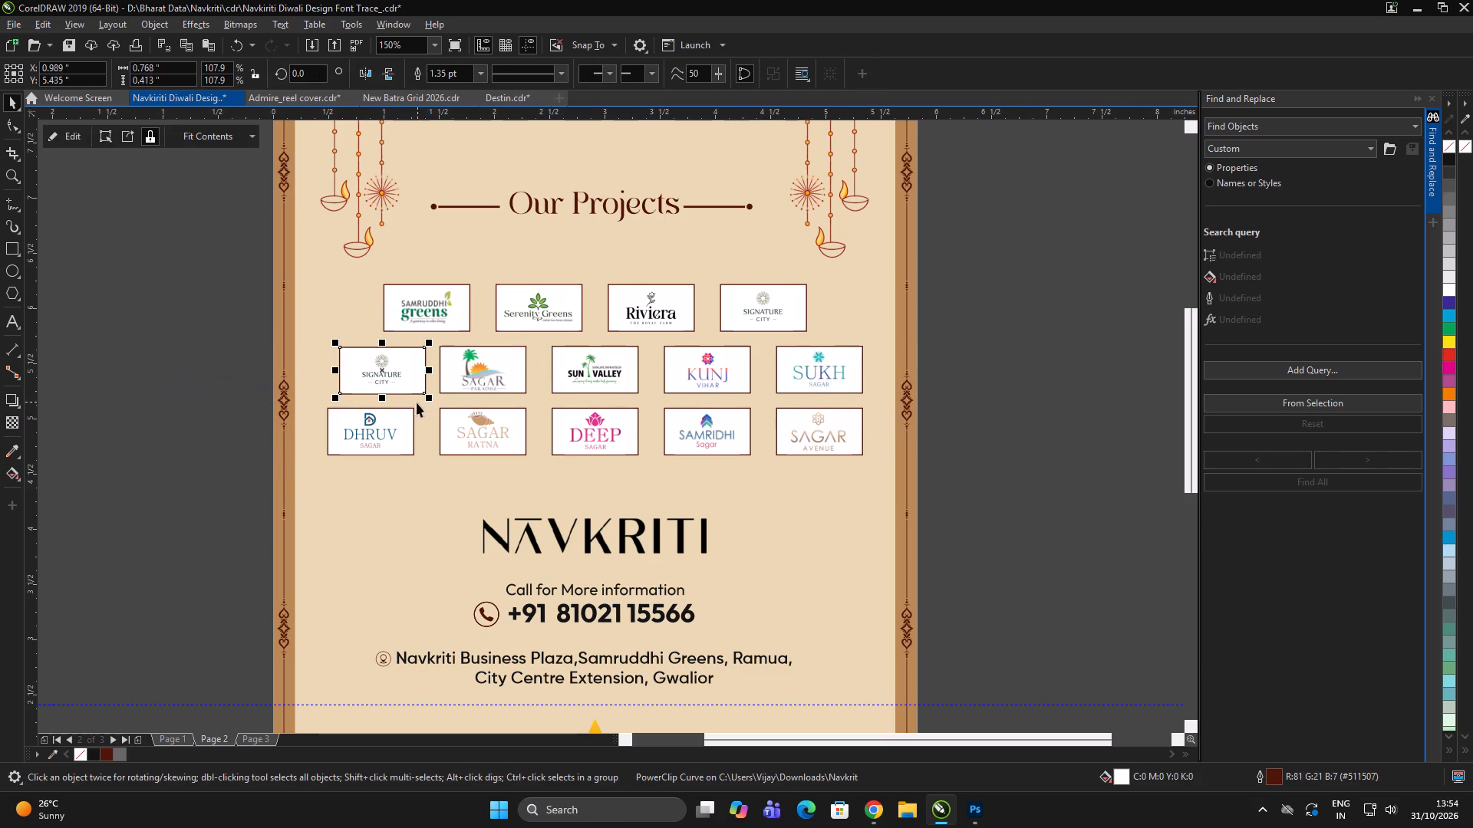
pyautogui.hotkey('ctrl', 'g')
pyautogui.keyDown('shift'); pyautogui.click(384, 435); pyautogui.keyUp('shift')
pyautogui.press('c')
pyautogui.click(1057, 355)
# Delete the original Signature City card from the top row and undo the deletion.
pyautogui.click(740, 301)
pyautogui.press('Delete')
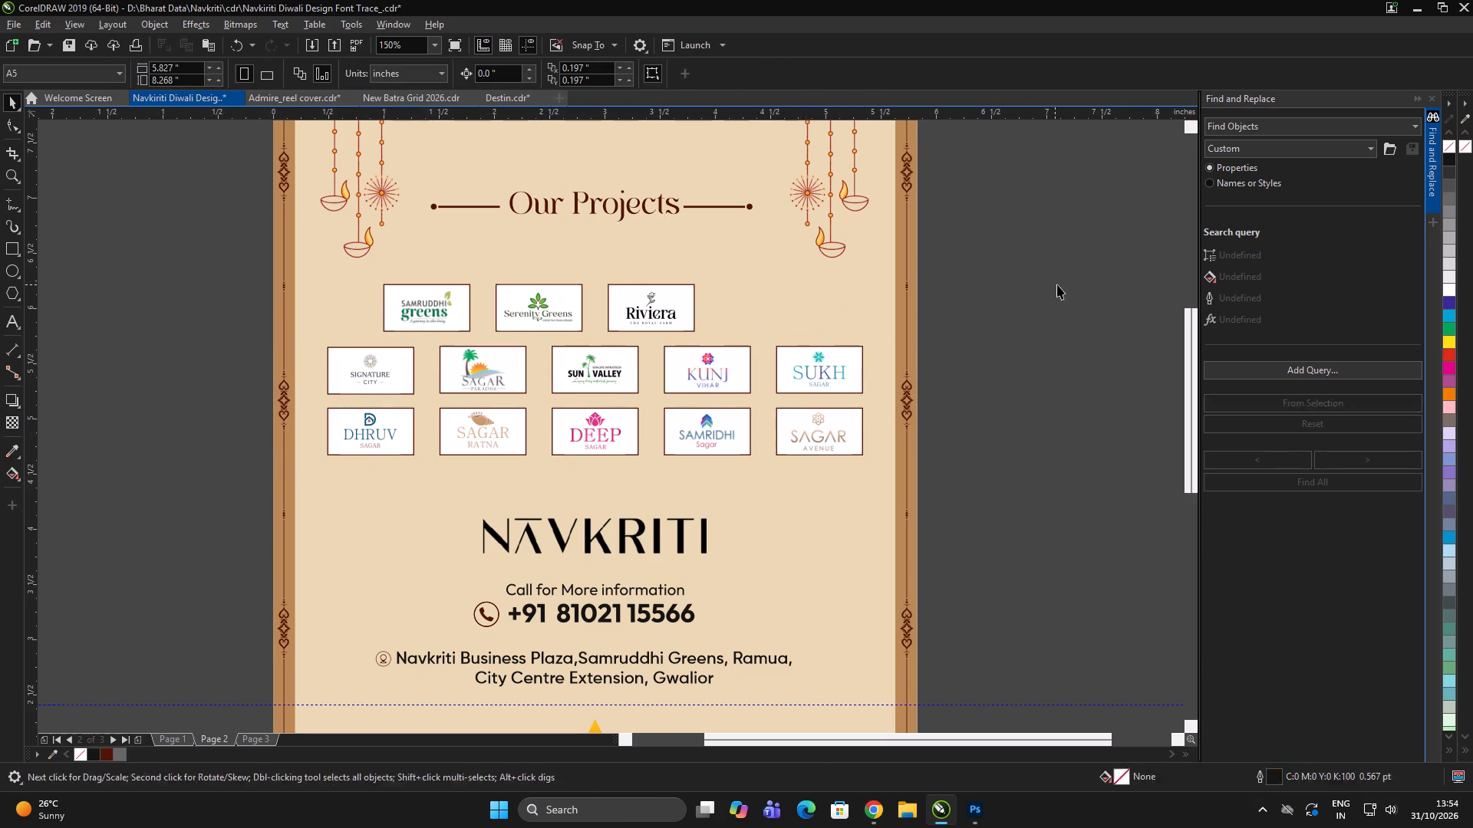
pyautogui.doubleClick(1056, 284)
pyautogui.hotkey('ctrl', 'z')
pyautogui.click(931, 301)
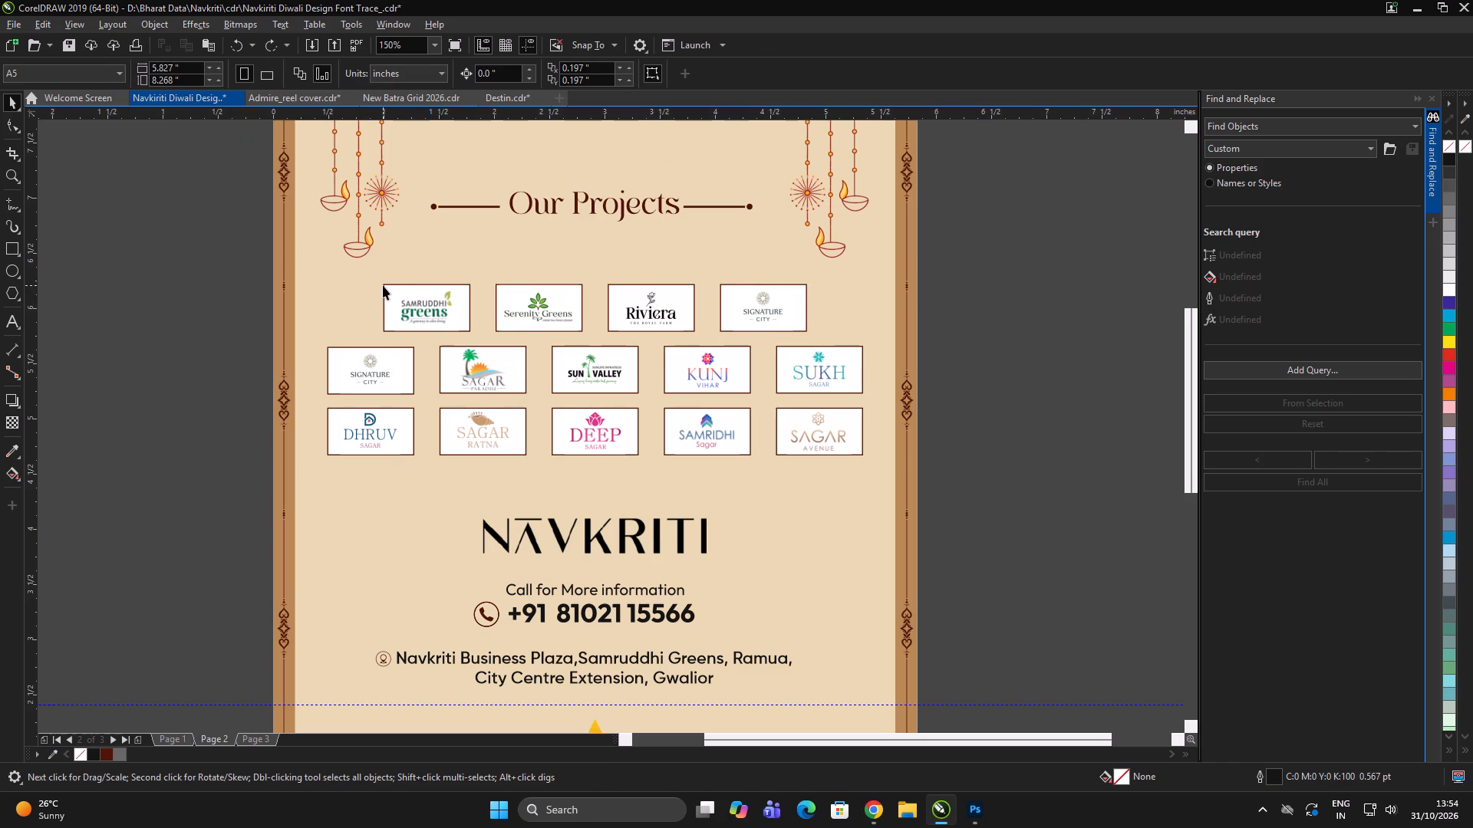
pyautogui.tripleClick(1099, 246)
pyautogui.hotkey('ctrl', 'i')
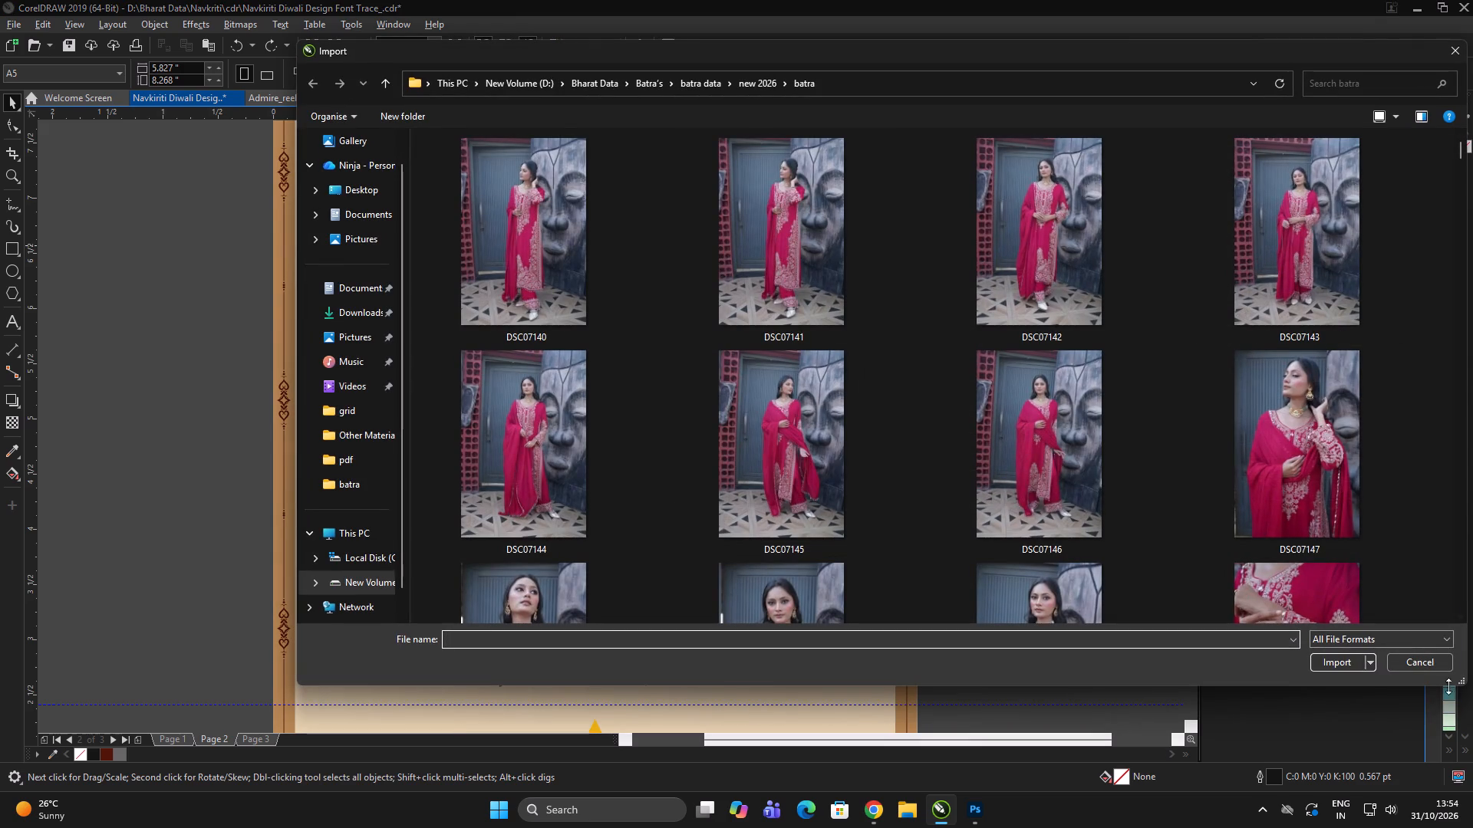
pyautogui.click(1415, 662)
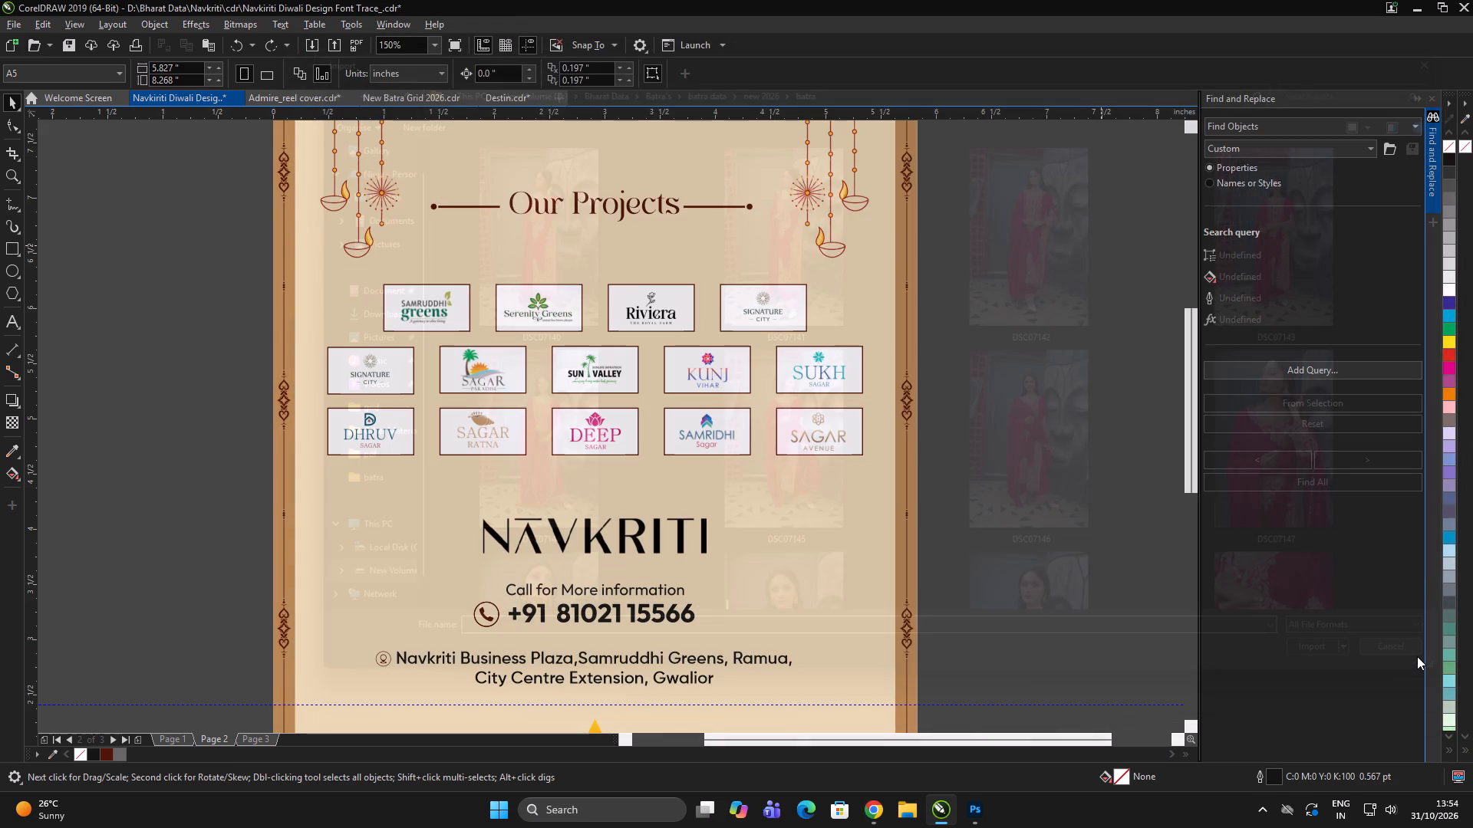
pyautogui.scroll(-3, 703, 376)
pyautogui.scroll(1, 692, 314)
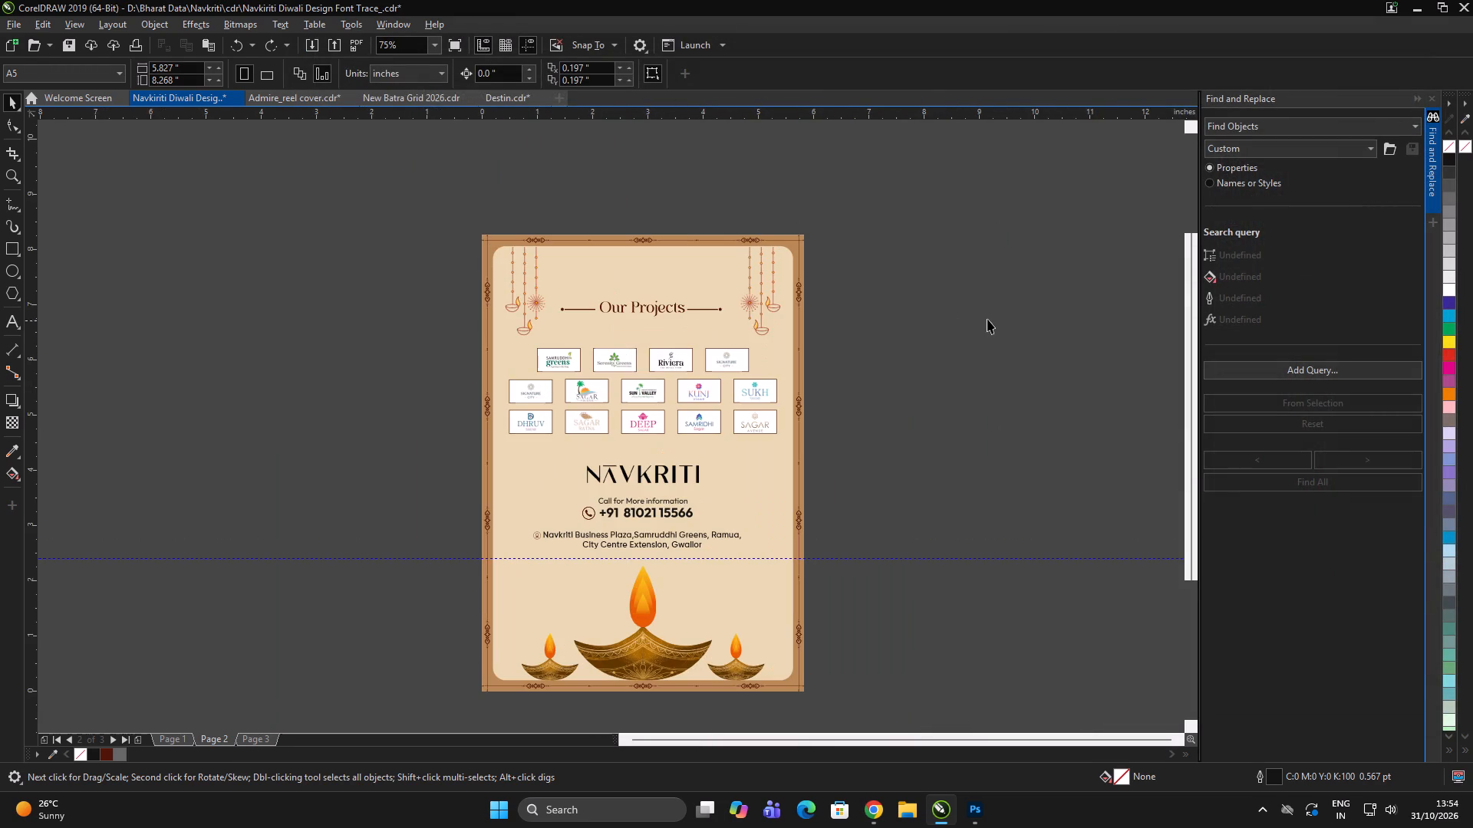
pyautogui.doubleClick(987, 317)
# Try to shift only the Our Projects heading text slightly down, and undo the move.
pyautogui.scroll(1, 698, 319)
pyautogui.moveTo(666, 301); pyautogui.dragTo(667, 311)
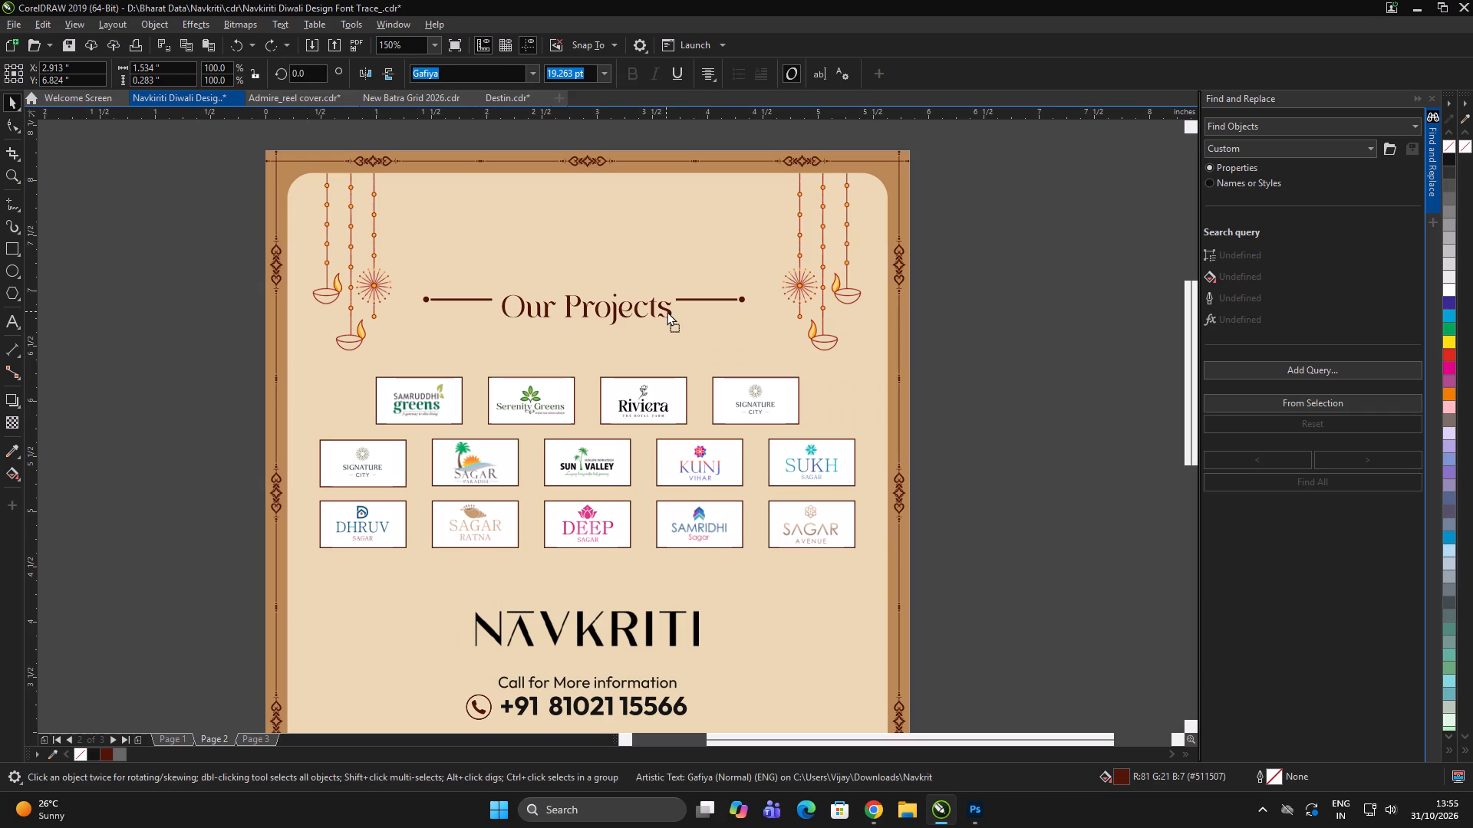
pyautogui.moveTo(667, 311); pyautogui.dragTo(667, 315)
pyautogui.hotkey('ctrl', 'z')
# Move the Our Projects heading together with its two flanking lines slightly down toward the logo cards.
pyautogui.moveTo(1008, 256); pyautogui.dragTo(331, 334)
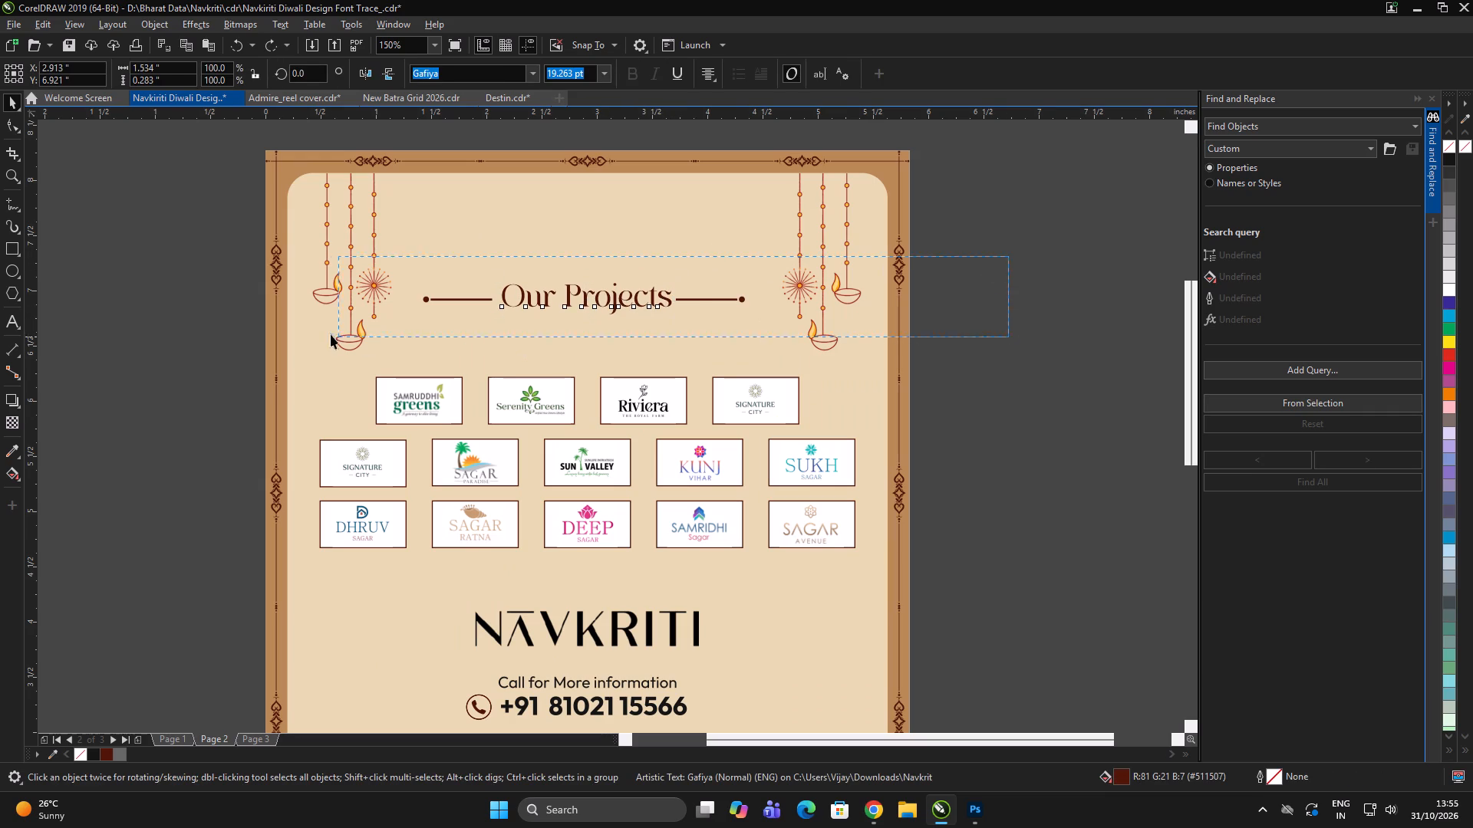
pyautogui.moveTo(331, 334); pyautogui.dragTo(331, 337)
pyautogui.moveTo(608, 303); pyautogui.dragTo(608, 317)
pyautogui.doubleClick(1141, 324)
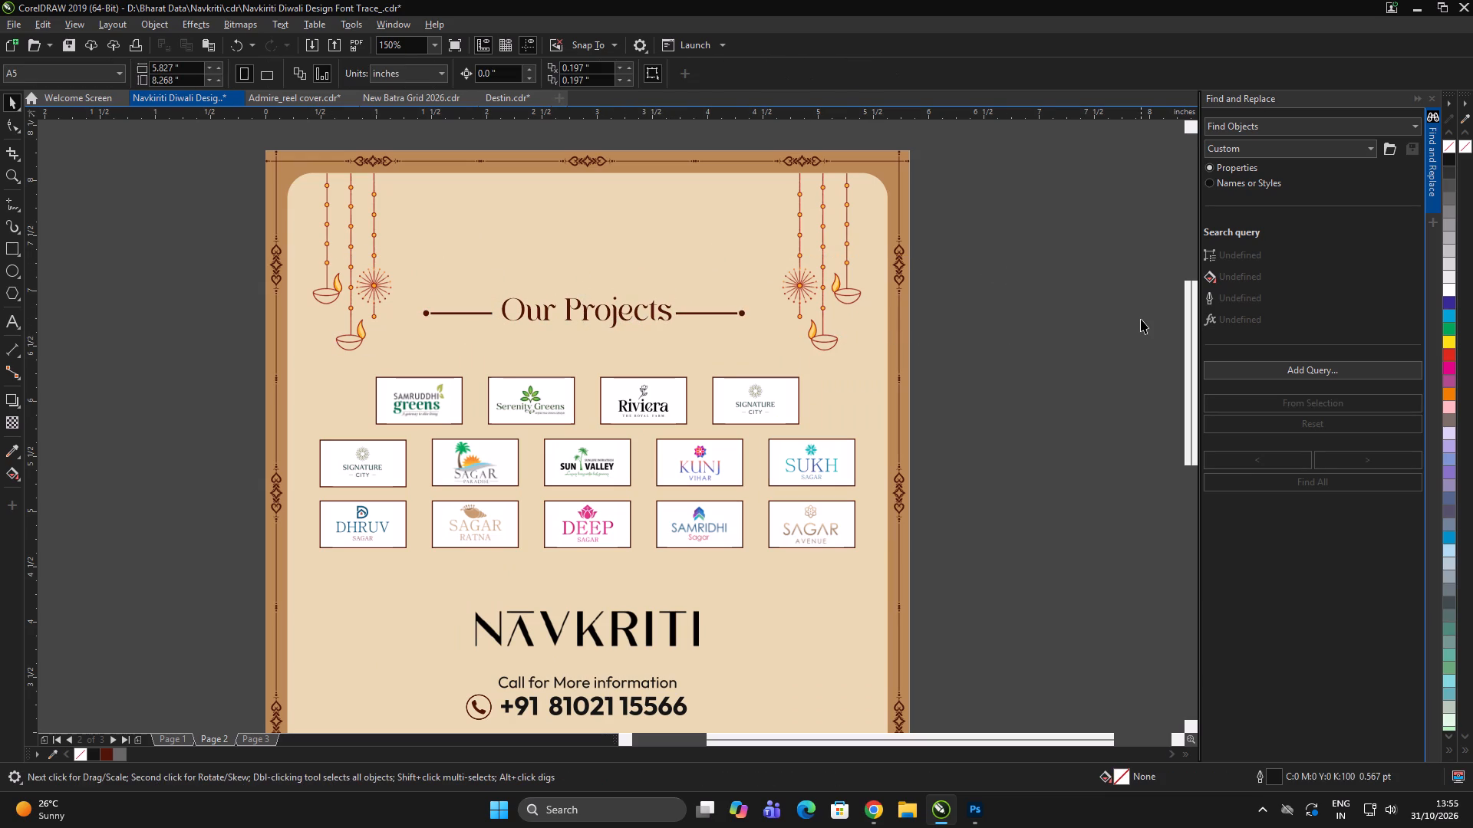
pyautogui.doubleClick(1141, 319)
# Check the full Happy Diwali layout on page 1 and return to page 2.
pyautogui.press('pageup')
pyautogui.scroll(-1, 625, 297)
pyautogui.doubleClick(872, 347)
pyautogui.press('pagedown')
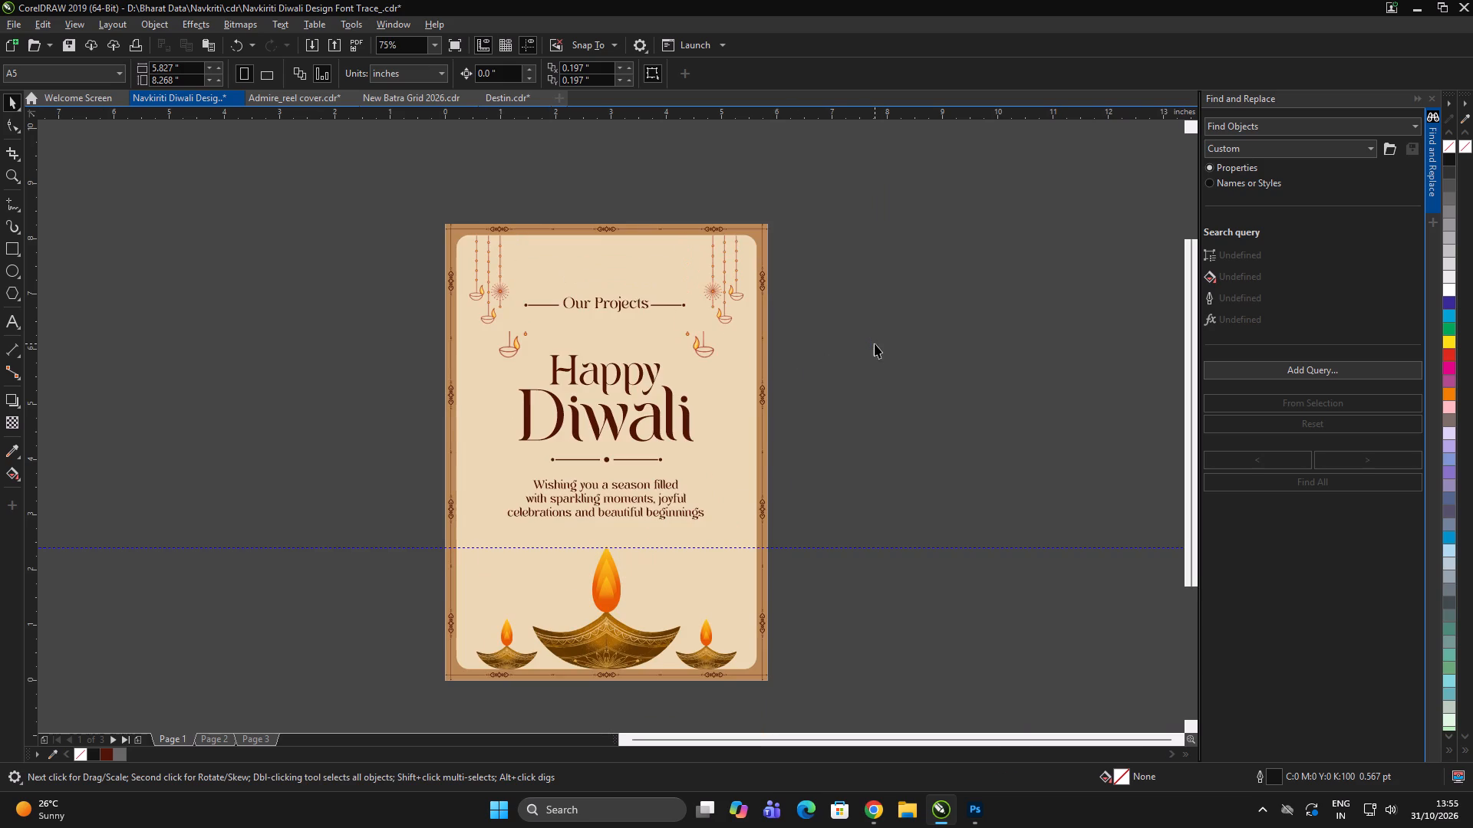
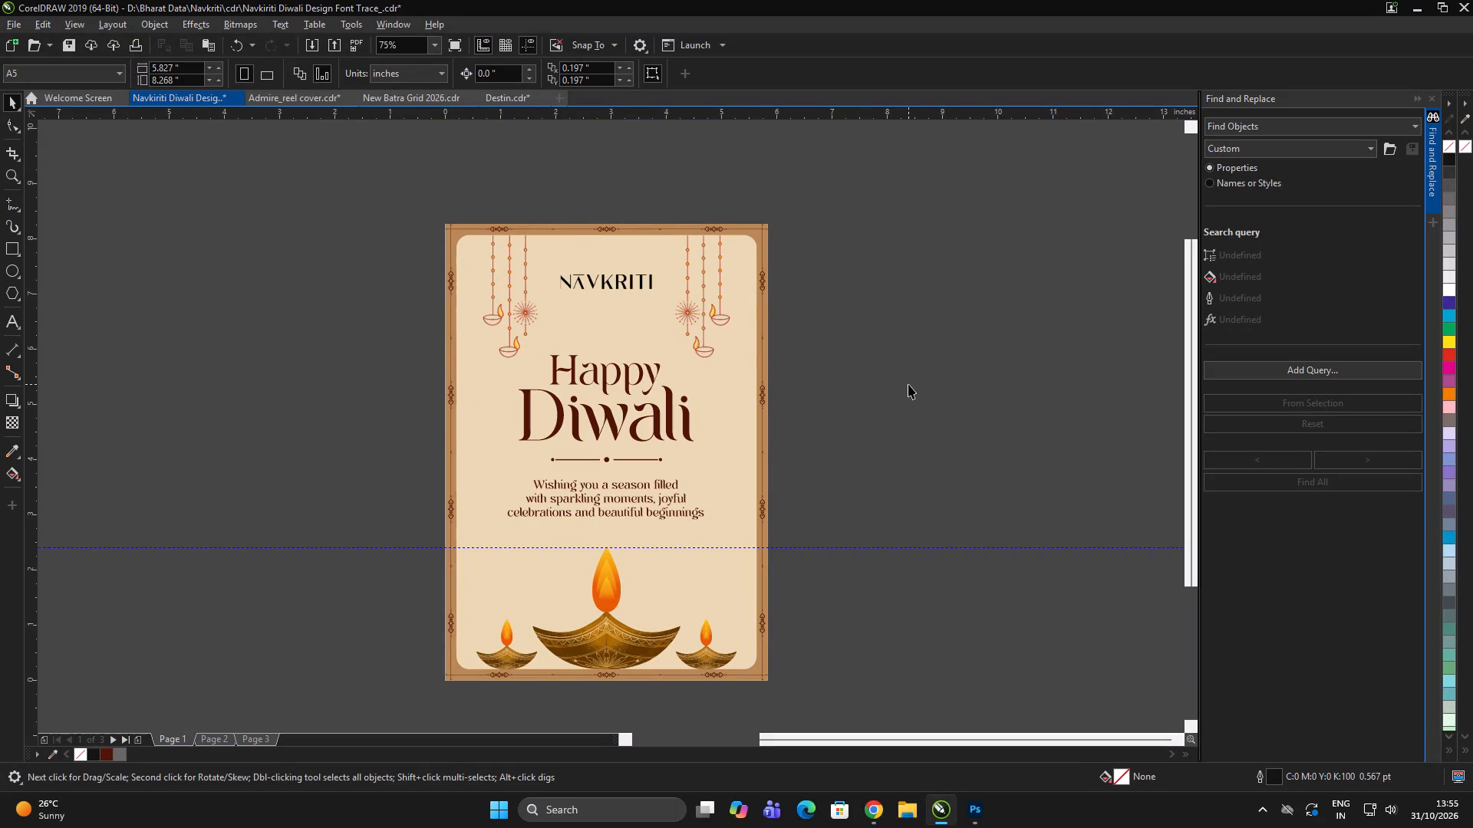
# Return from the Happy Diwali page to page 2 with the project logo cards.
pyautogui.tripleClick(906, 383)
pyautogui.tripleClick(905, 382)
pyautogui.doubleClick(905, 381)
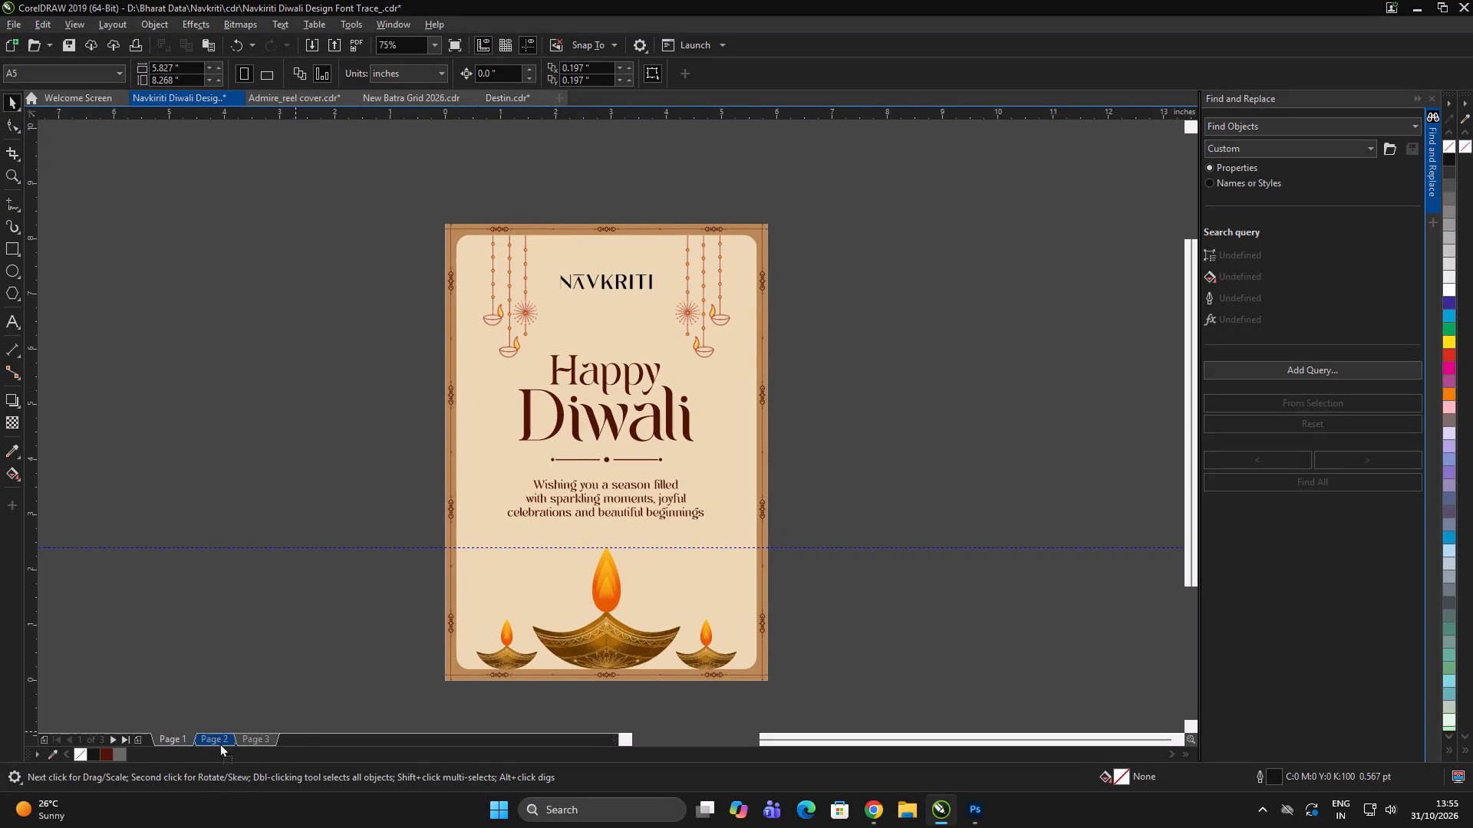
pyautogui.click(219, 744)
pyautogui.tripleClick(839, 332)
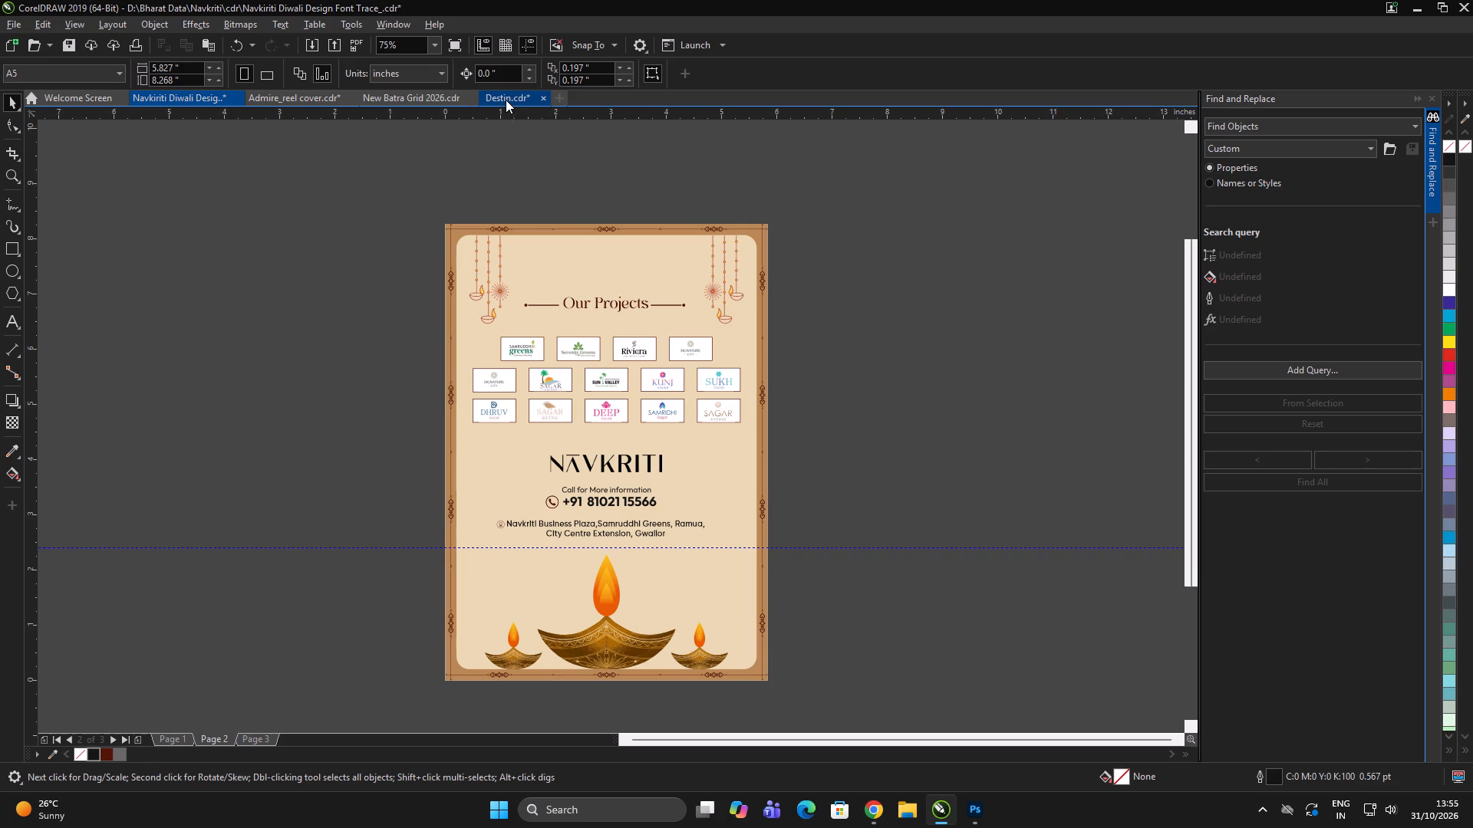
# Copy the Admire by Navkriti logo from page 1 of the Admire_reel cover document.
pyautogui.click(319, 102)
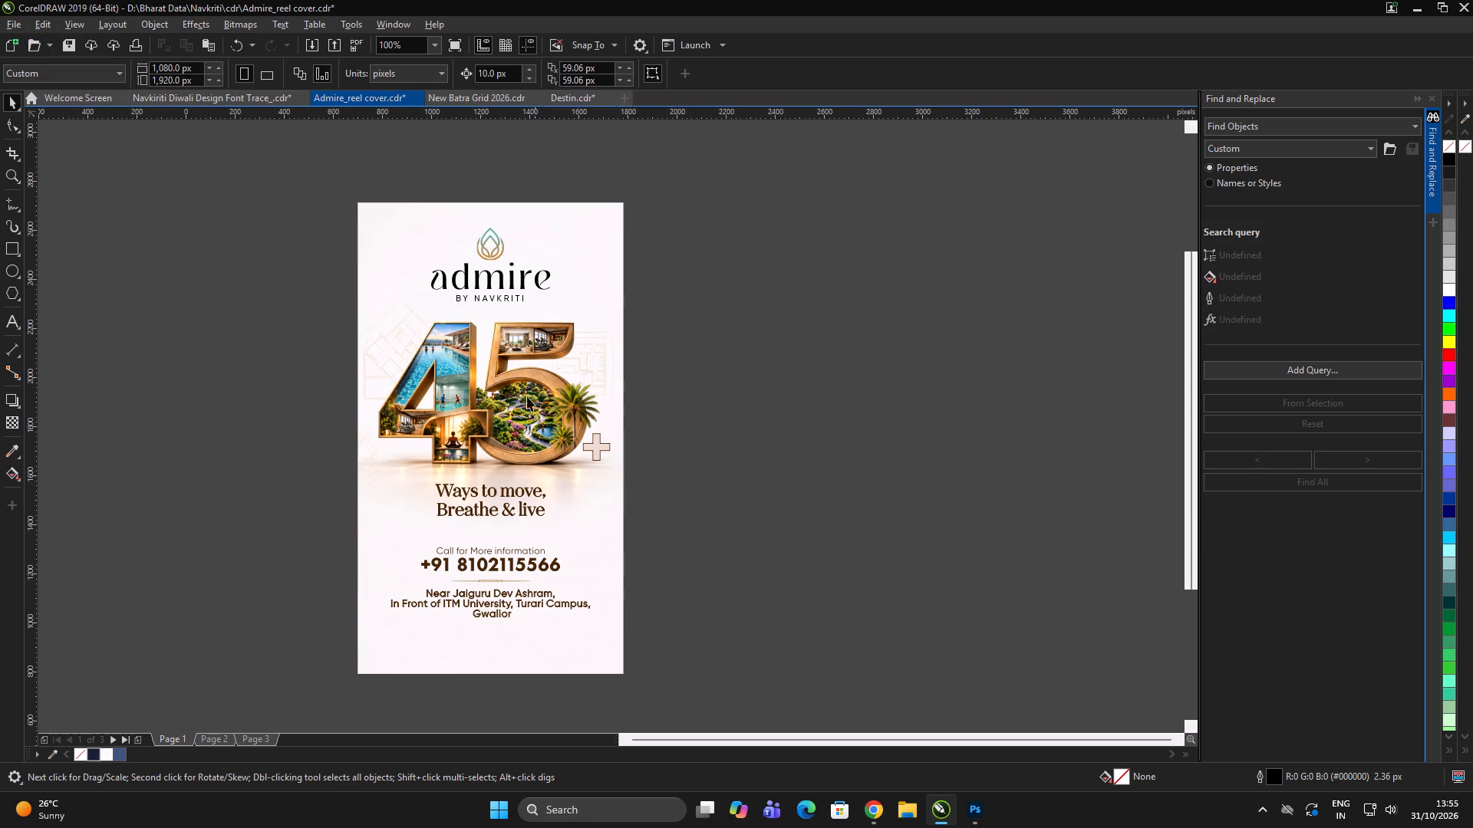
pyautogui.tripleClick(800, 389)
pyautogui.moveTo(716, 219); pyautogui.dragTo(682, 212)
pyautogui.moveTo(682, 212); pyautogui.dragTo(680, 212)
pyautogui.moveTo(701, 197); pyautogui.dragTo(326, 324)
pyautogui.hotkey('ctrl', 'c')
pyautogui.click(808, 260)
pyautogui.moveTo(806, 257); pyautogui.dragTo(793, 255)
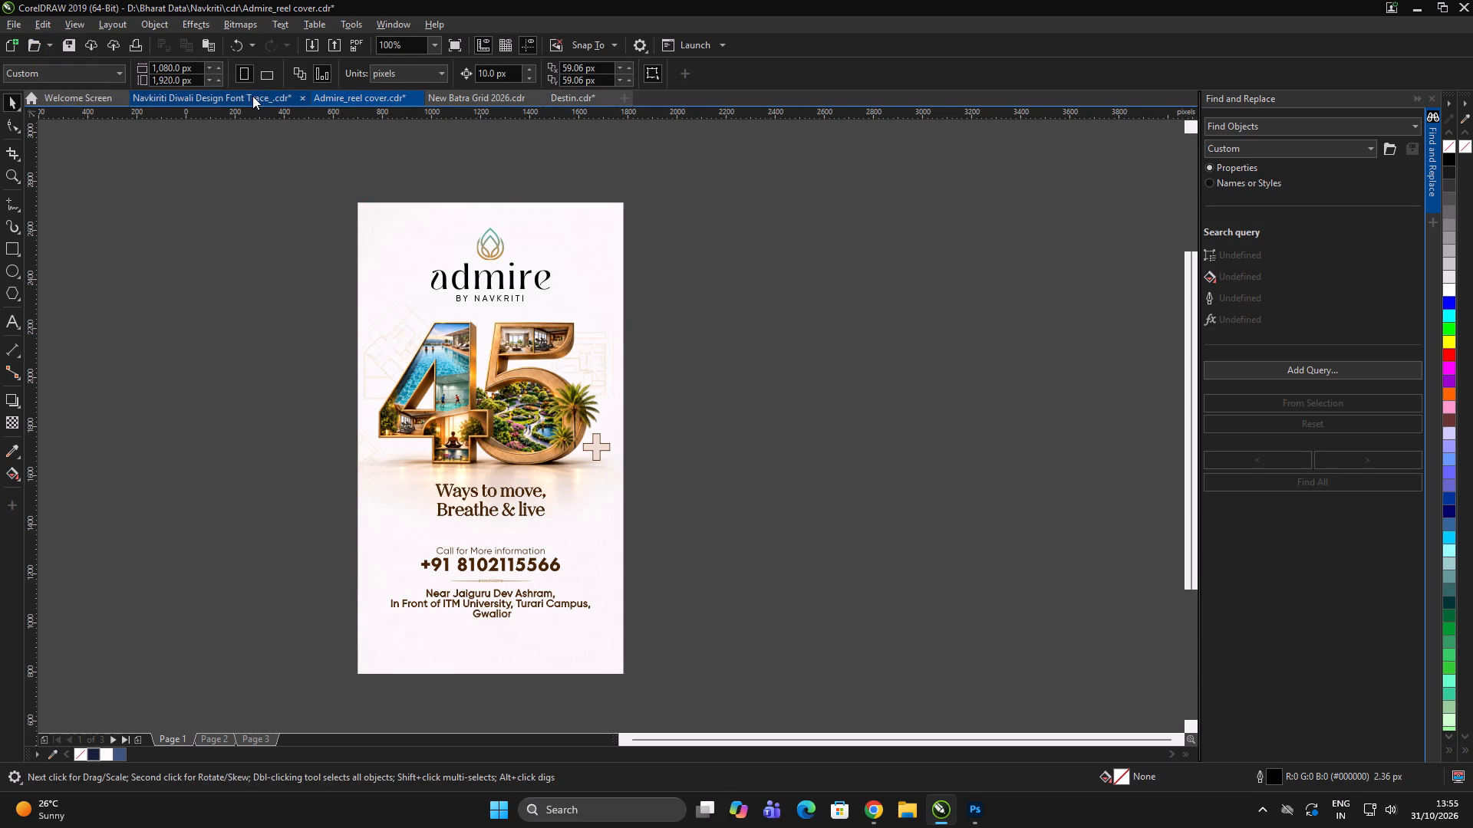
# Paste the Admire logo onto page 2 of the Diwali design and scale it down to about 0.607 by 0.383 inches.
pyautogui.click(252, 96)
pyautogui.scroll(1, 847, 399)
pyautogui.hotkey('ctrl', 'v')
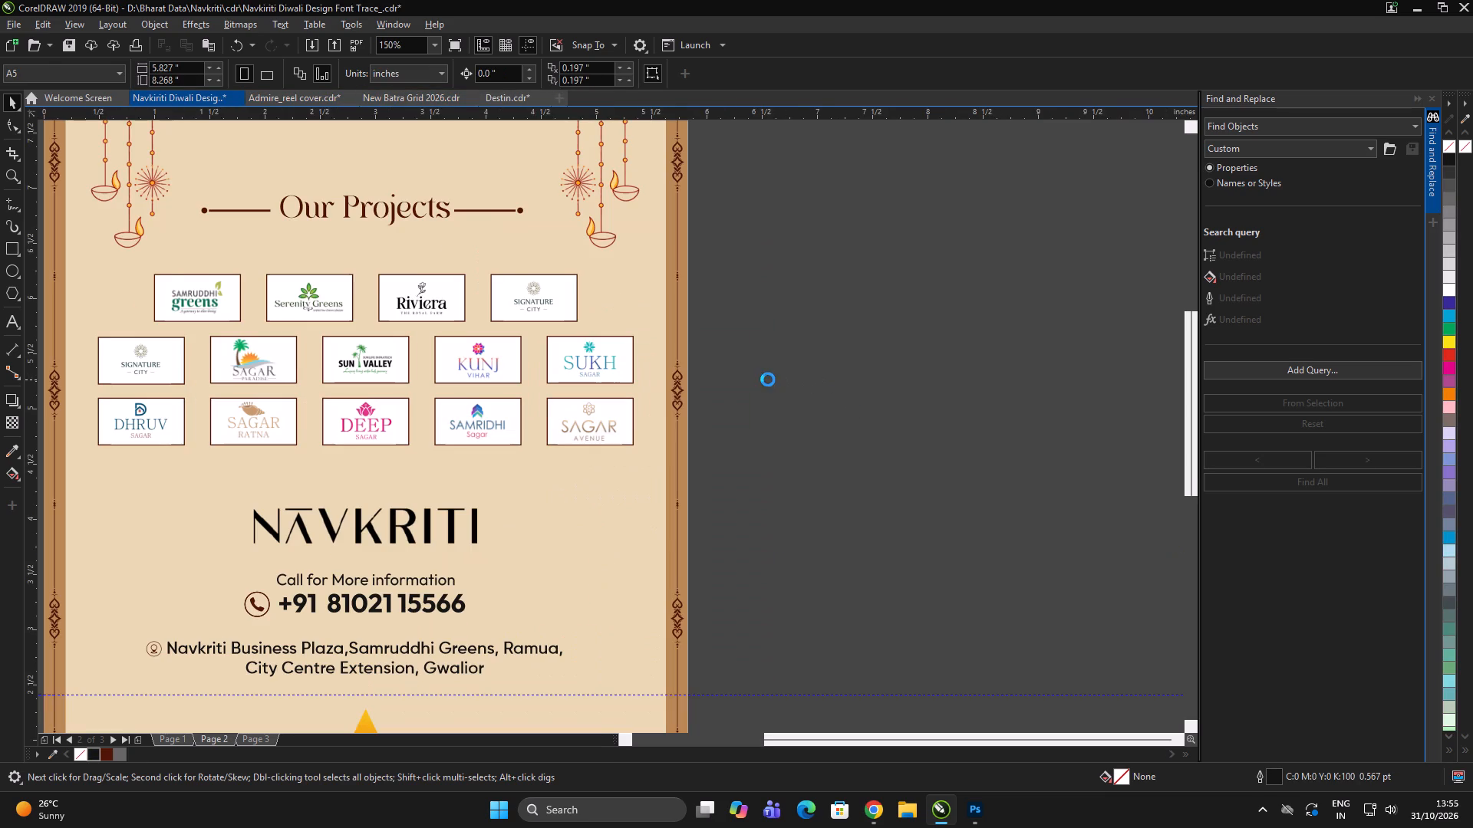
pyautogui.moveTo(458, 304); pyautogui.dragTo(453, 307)
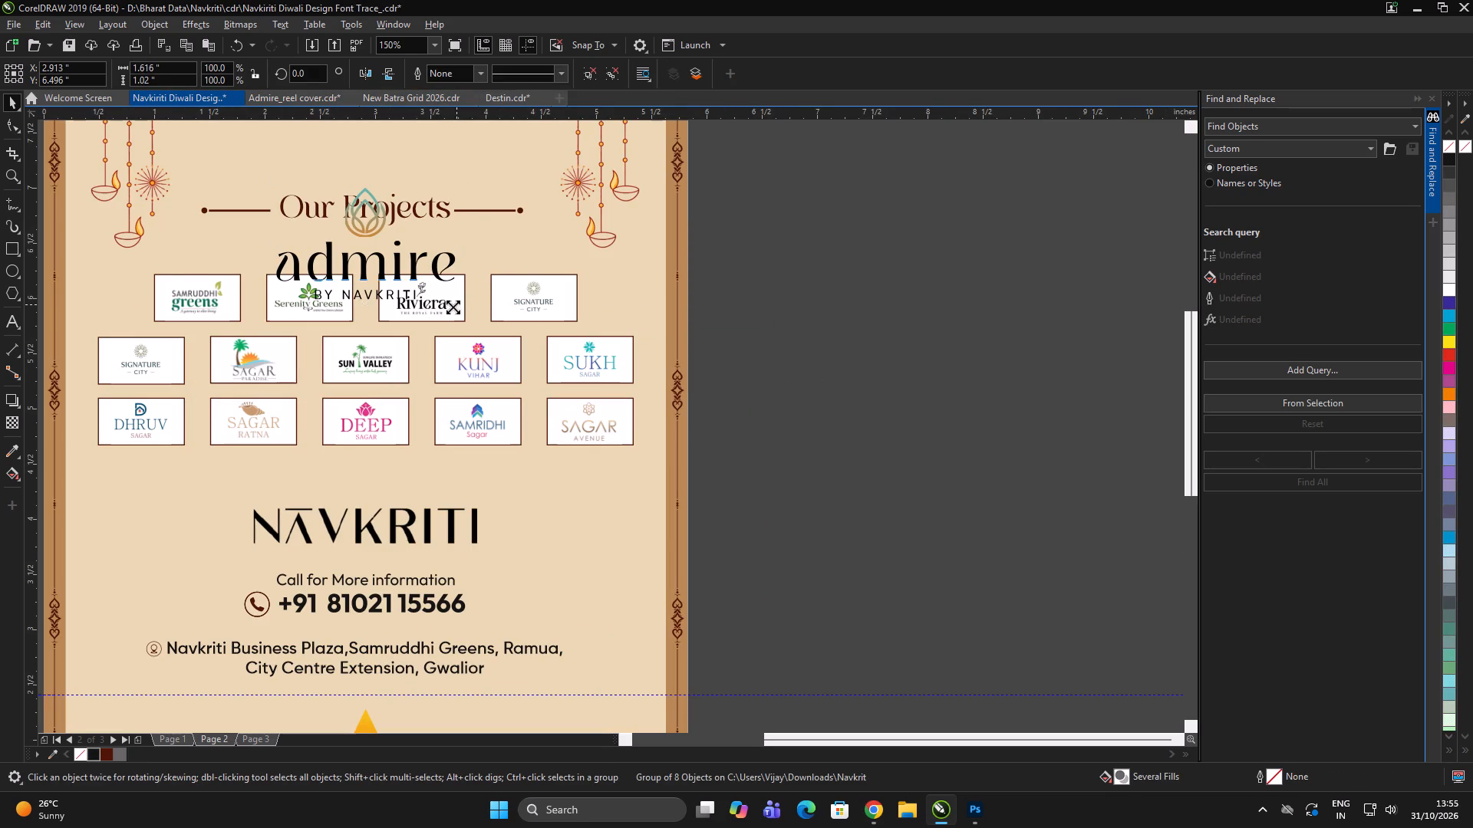
pyautogui.moveTo(453, 307); pyautogui.dragTo(402, 317)
pyautogui.hotkey('ctrl', 'g')
# Extract and delete the Signature City logo from the fourth card of the top row, keeping the empty card frame.
pyautogui.click(533, 300)
pyautogui.moveTo(533, 297); pyautogui.dragTo(792, 294)
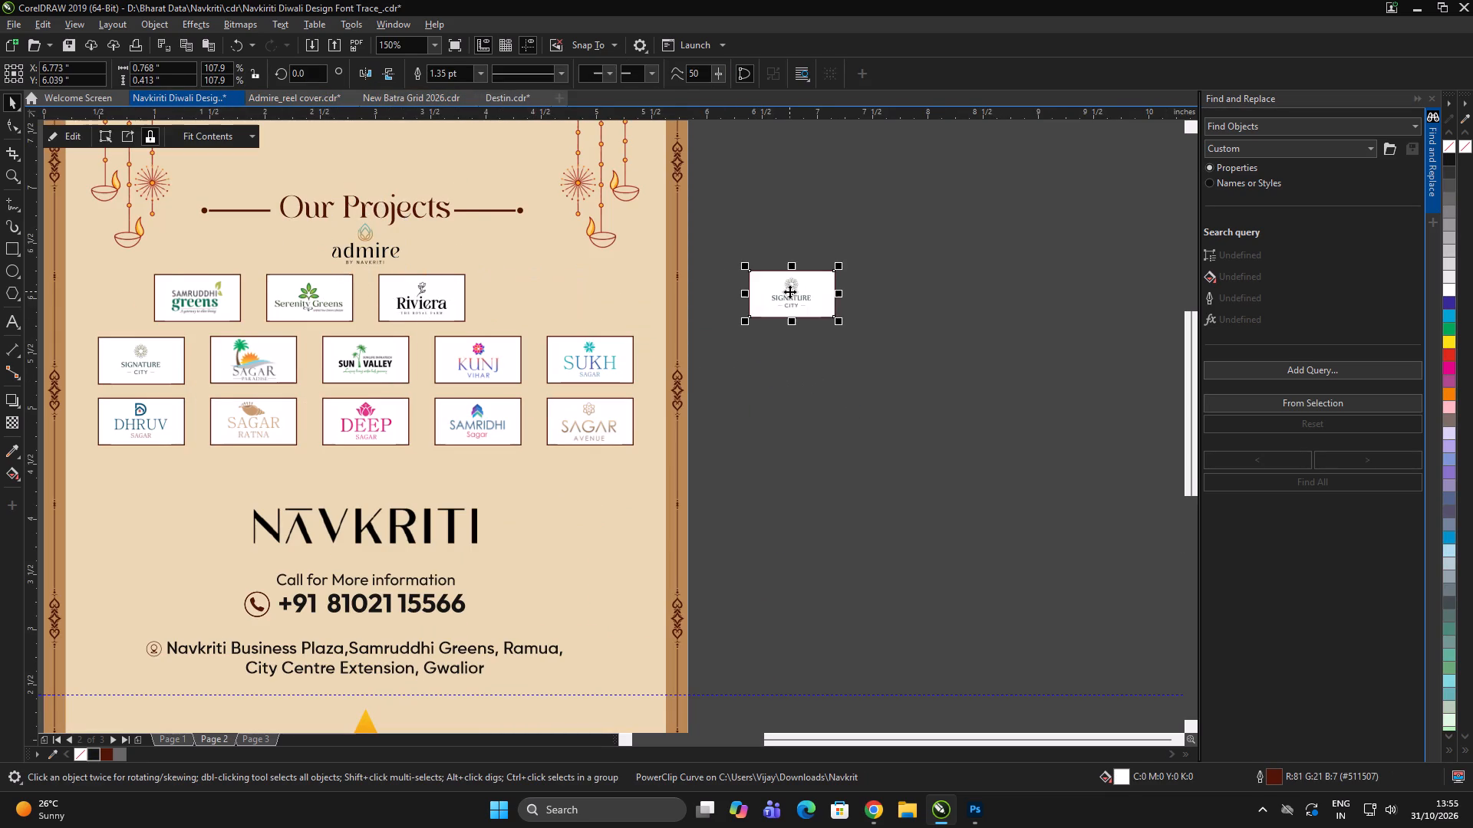
pyautogui.hotkey('ctrl', 'z')
pyautogui.click(126, 135)
pyautogui.press('Delete')
pyautogui.doubleClick(1033, 297)
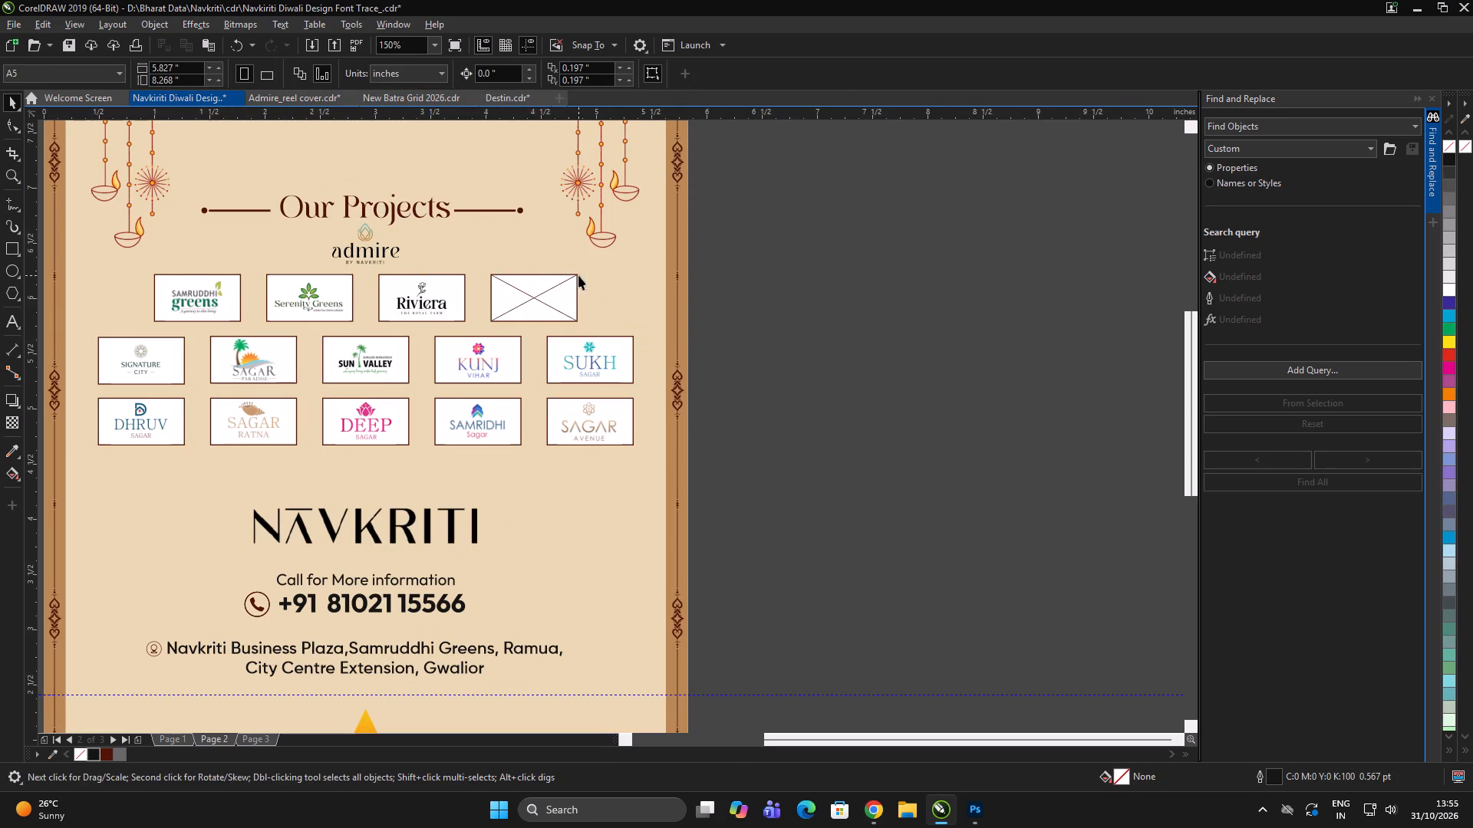
# Set the emptied top-row card's frame type to None.
pyautogui.click(533, 302)
pyautogui.rightClick(530, 293)
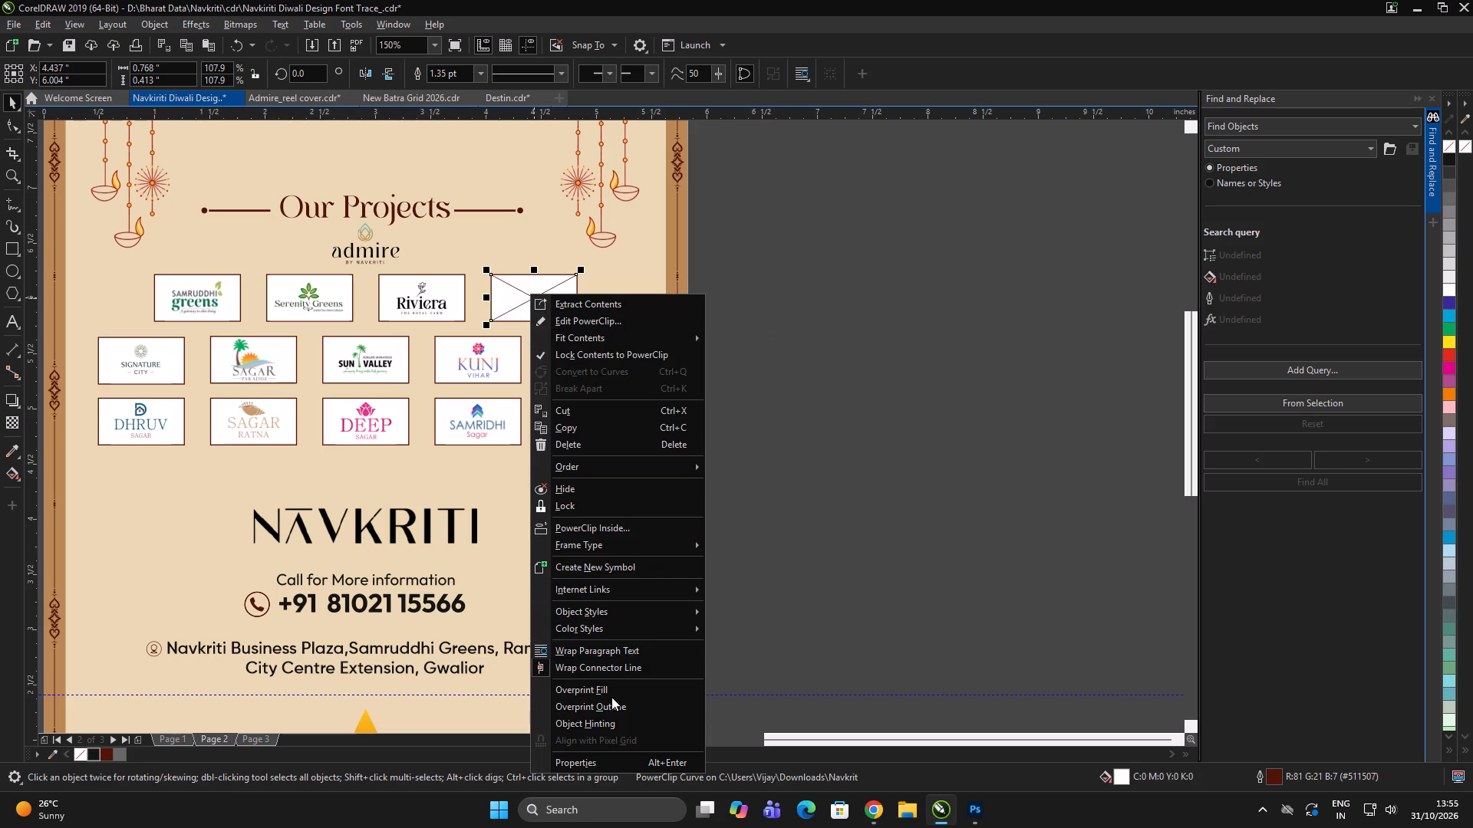
pyautogui.click(741, 583)
pyautogui.doubleClick(862, 501)
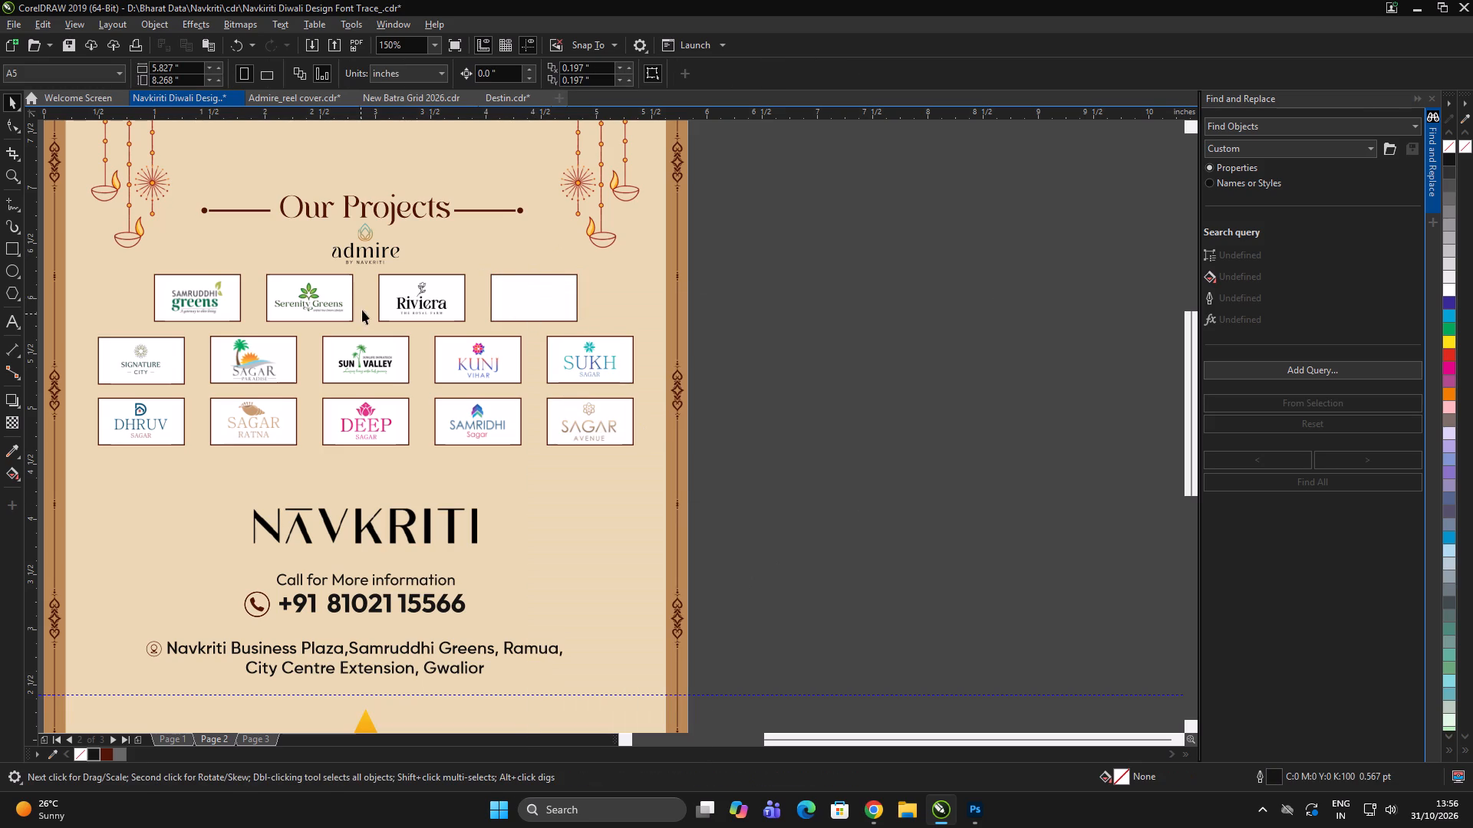
# Align the Admire logo to the horizontal and vertical centre of the empty top-row card.
pyautogui.click(365, 235)
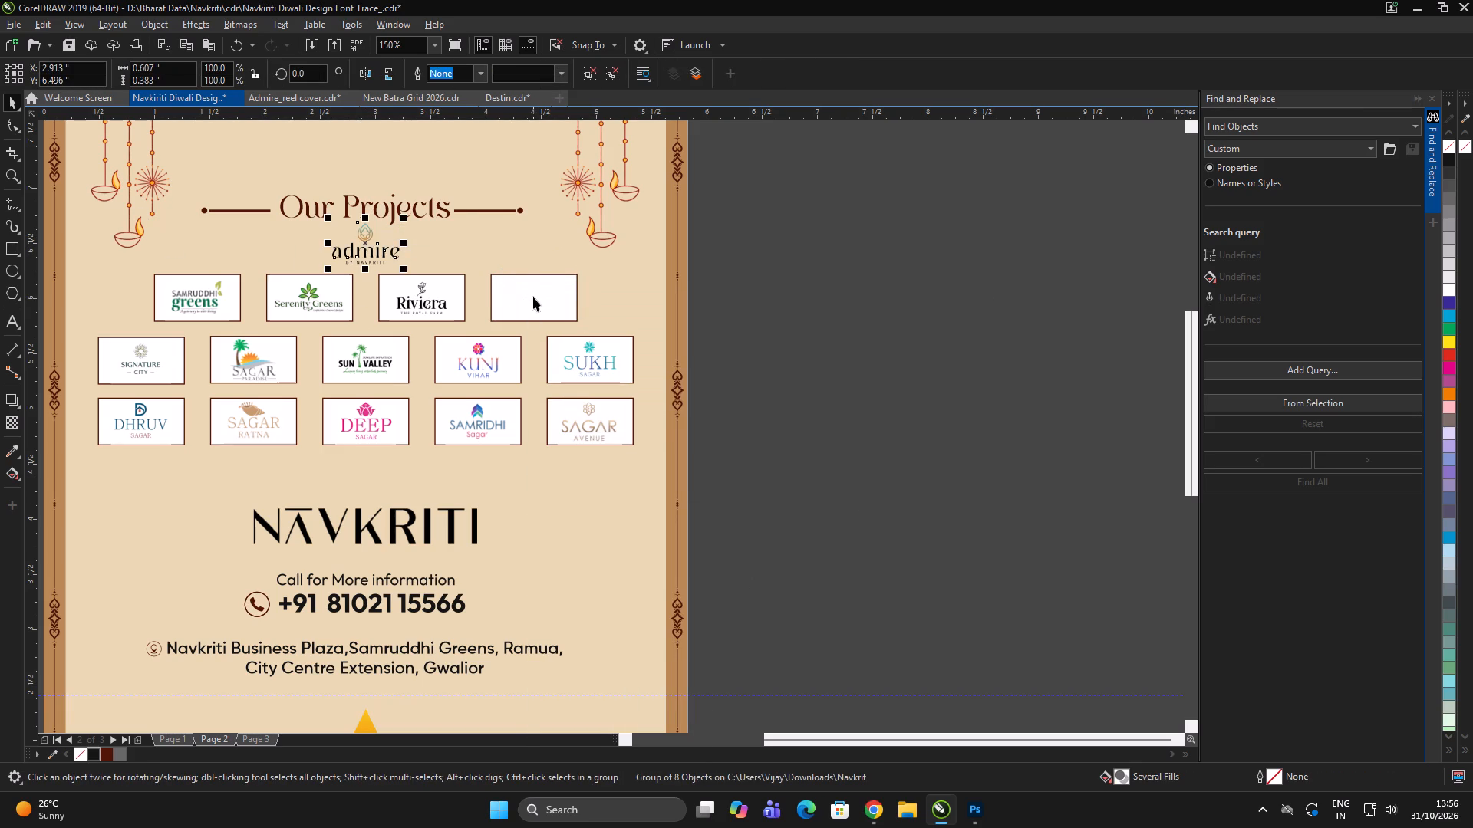
pyautogui.keyDown('shift'); pyautogui.click(533, 297); pyautogui.keyUp('shift')
pyautogui.press('e')
pyautogui.press('c')
pyautogui.click(922, 354)
# Reduce the Admire logo to about 0.535 by 0.338 inches and centre it in its card again.
pyautogui.scroll(1, 602, 318)
pyautogui.click(503, 301)
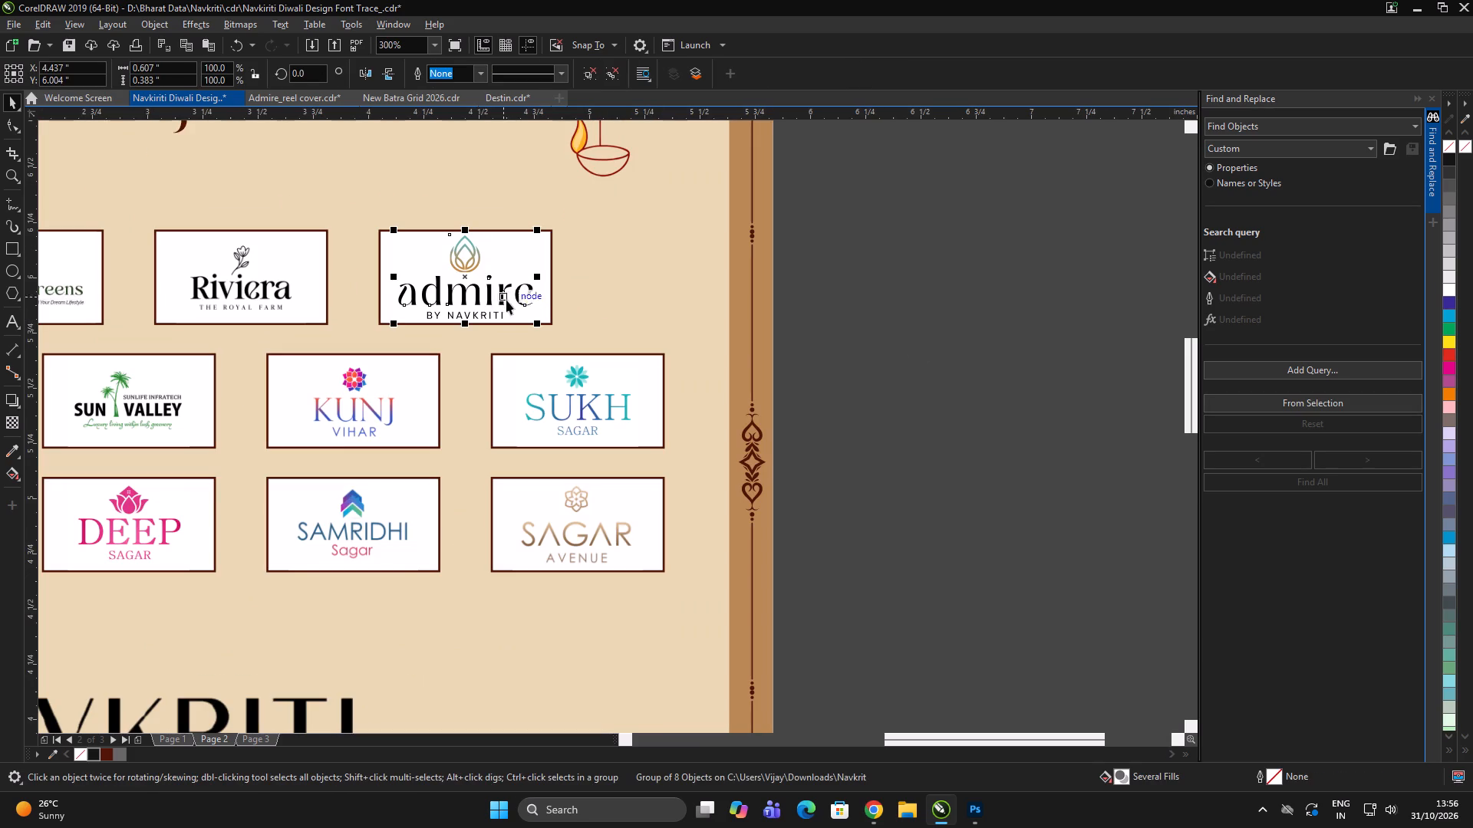
pyautogui.moveTo(539, 326); pyautogui.dragTo(522, 335)
pyautogui.keyDown('shift'); pyautogui.click(532, 310); pyautogui.keyUp('shift')
pyautogui.press('e')
pyautogui.press('c')
pyautogui.click(885, 311)
# Reduce the Admire logo further to about 0.503 by 0.317 inches and centre it both ways in its card.
pyautogui.click(509, 298)
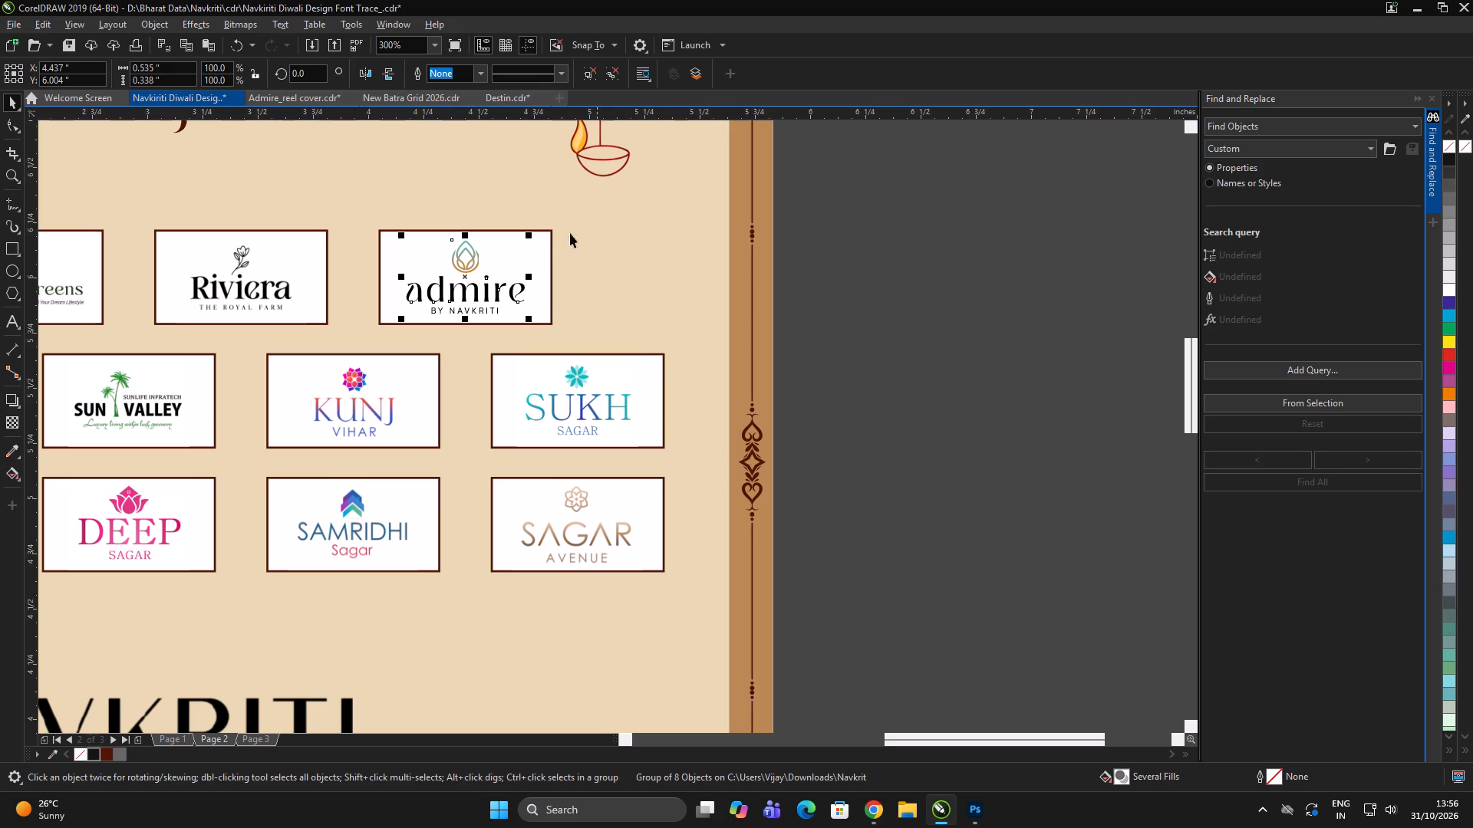
pyautogui.moveTo(532, 320); pyautogui.dragTo(525, 330)
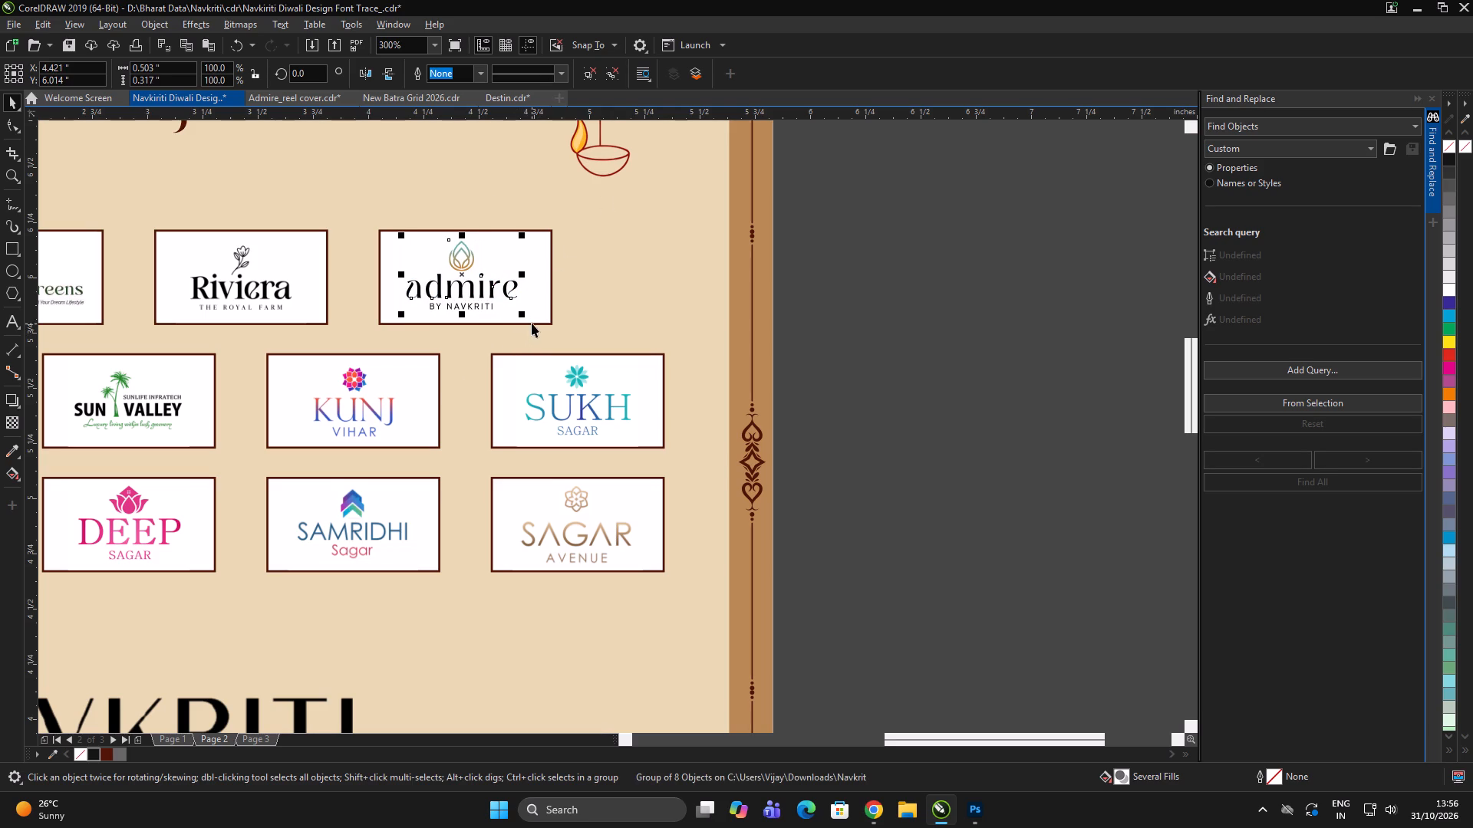
pyautogui.hotkey('ctrl', 'g')
pyautogui.hotkey('ctrl', 'g')
pyautogui.keyDown('shift'); pyautogui.click(543, 314); pyautogui.keyUp('shift')
pyautogui.write('ev')
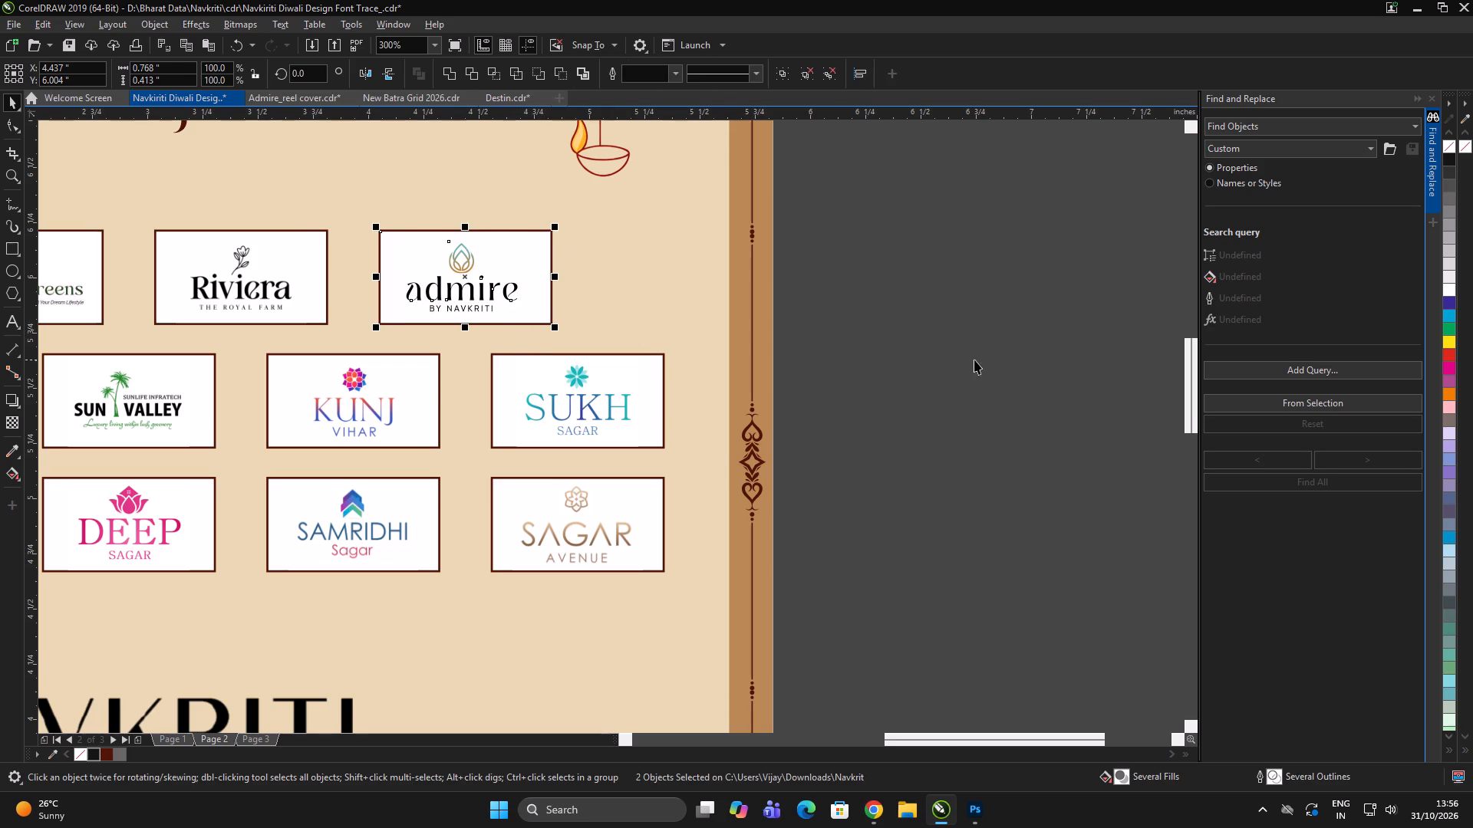
pyautogui.click(974, 360)
pyautogui.scroll(2, 455, 255)
pyautogui.click(463, 253)
pyautogui.scroll(-1, 501, 258)
pyautogui.keyDown('shift'); pyautogui.click(624, 259); pyautogui.keyUp('shift')
pyautogui.press('c')
pyautogui.click(1195, 360)
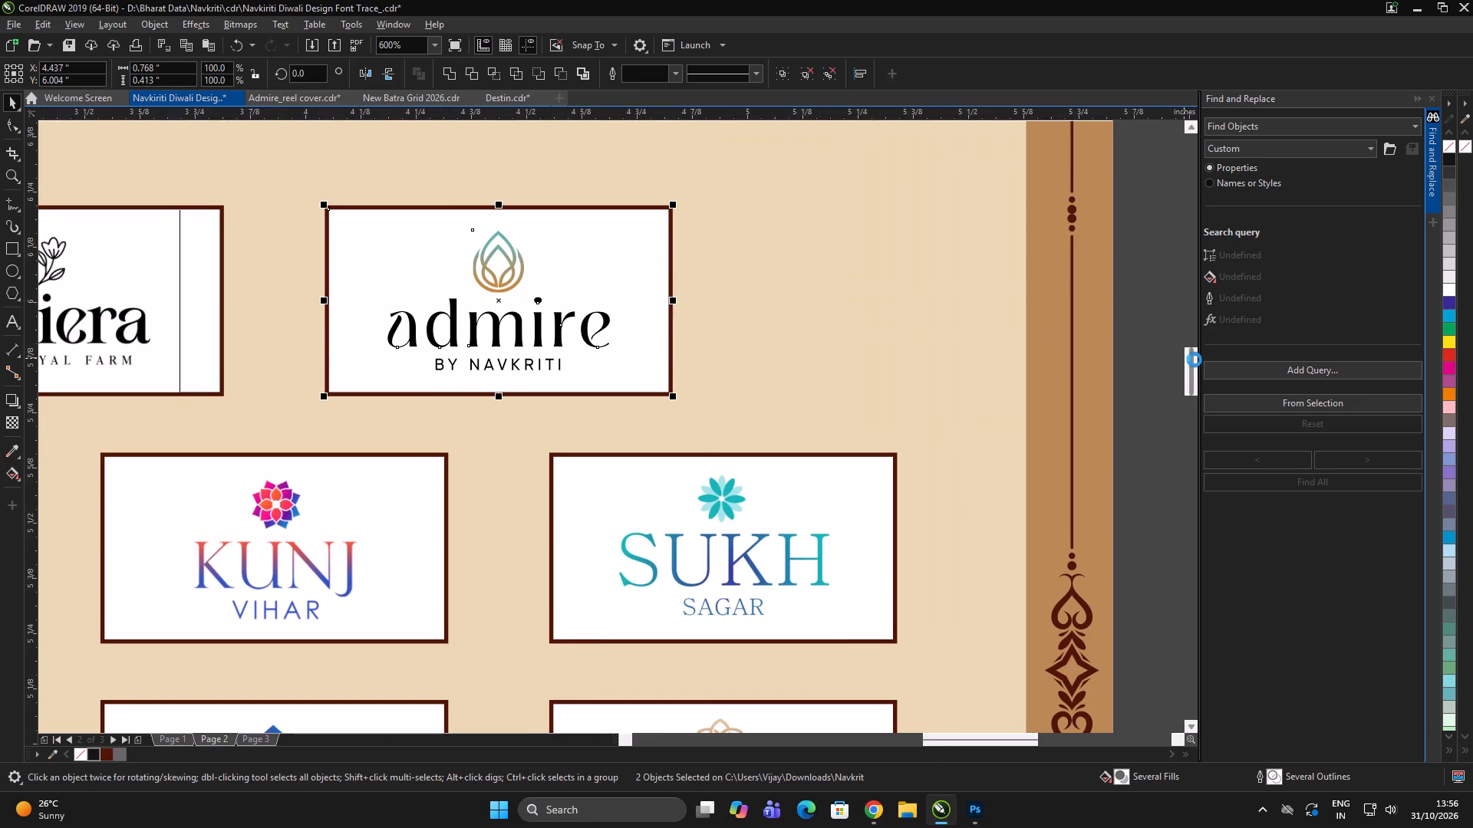
pyautogui.scroll(-3, 564, 338)
pyautogui.click(986, 386)
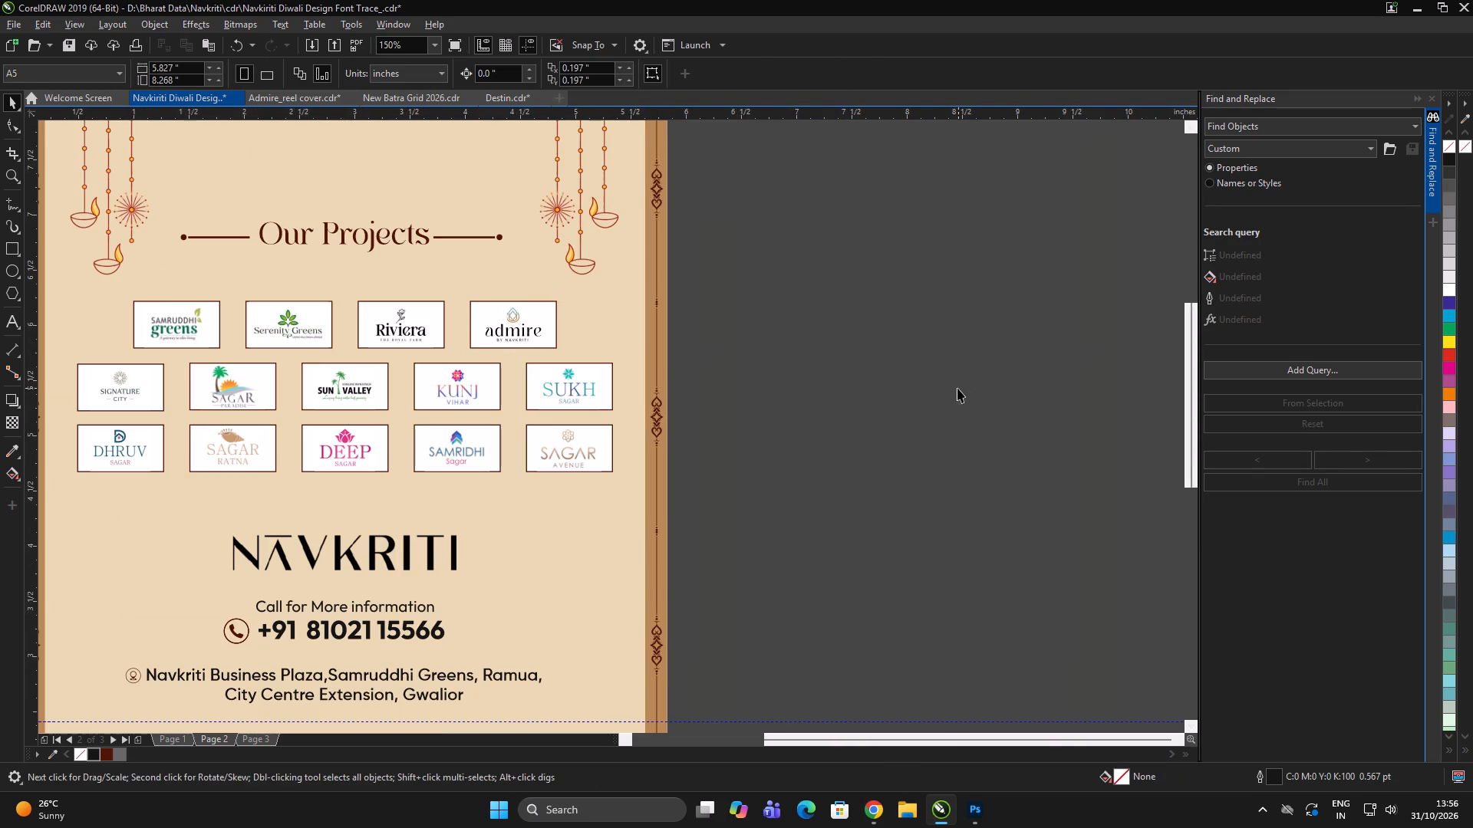
# Select the Admire logo with its card and reapply the horizontal centre alignment.
pyautogui.doubleClick(928, 366)
pyautogui.scroll(1, 544, 300)
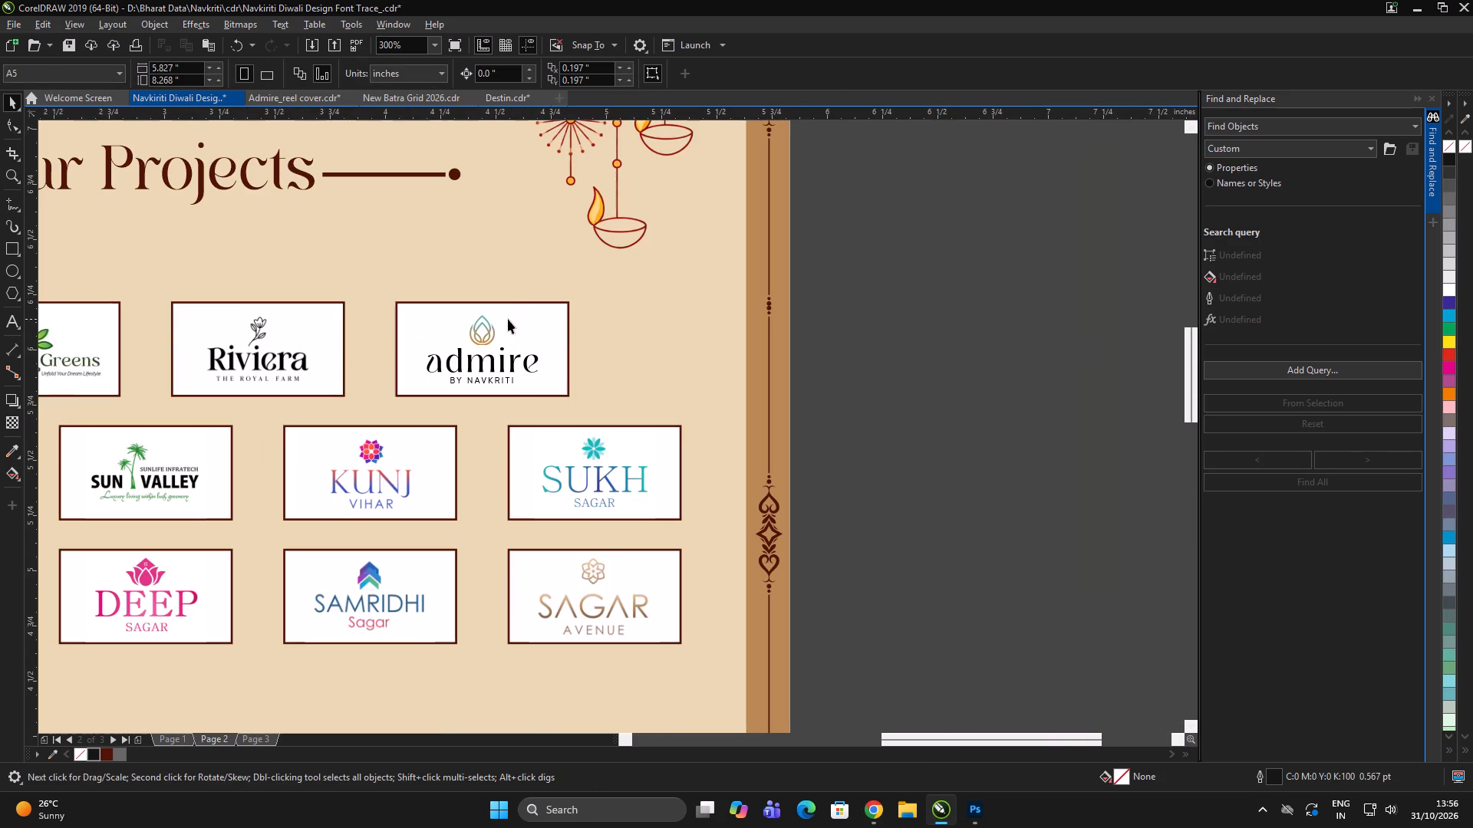
pyautogui.click(489, 332)
pyautogui.scroll(1, 508, 330)
pyautogui.keyDown('shift'); pyautogui.click(597, 314); pyautogui.keyUp('shift')
pyautogui.press('c')
pyautogui.scroll(-3, 516, 327)
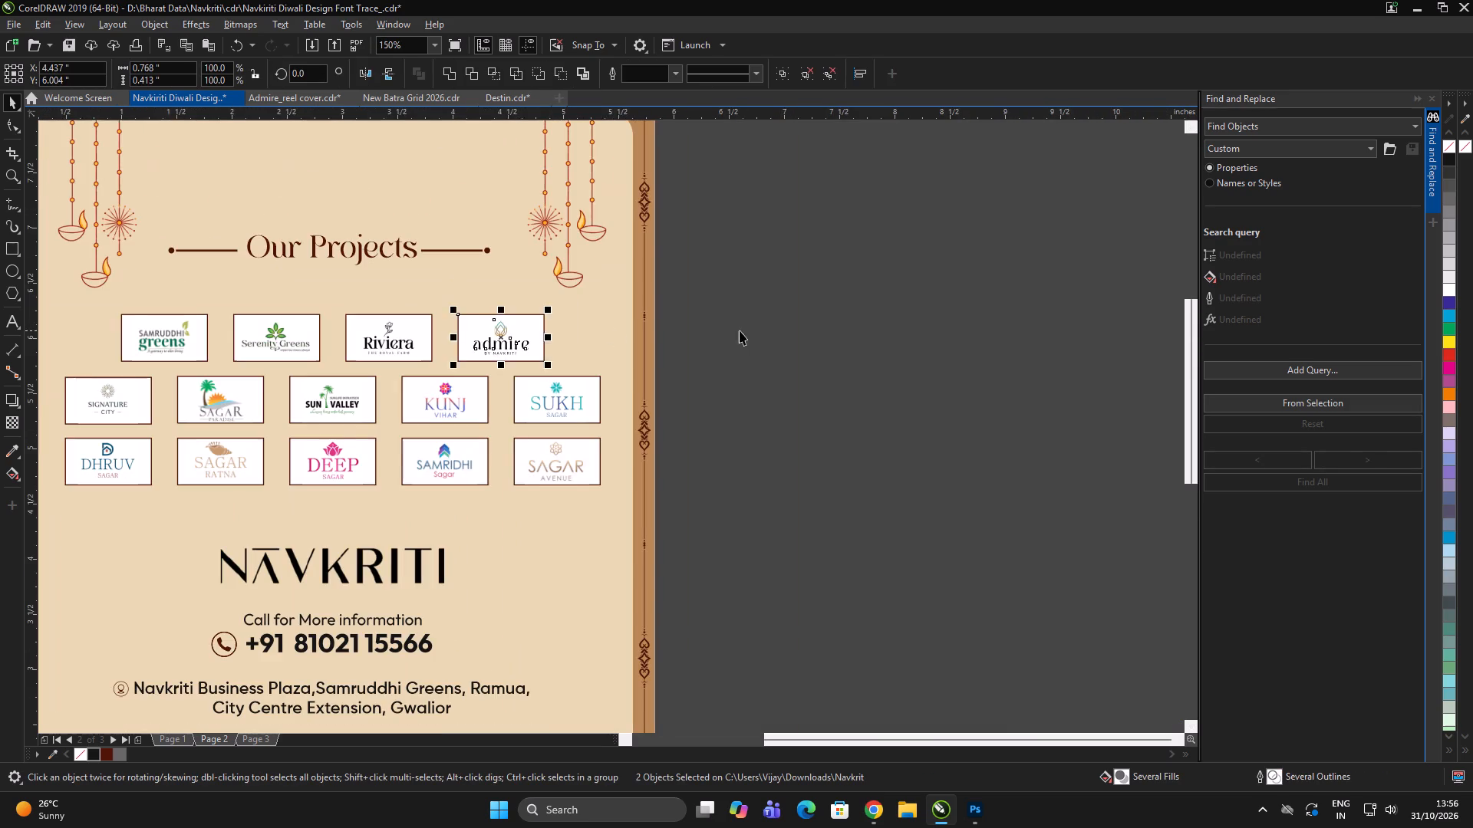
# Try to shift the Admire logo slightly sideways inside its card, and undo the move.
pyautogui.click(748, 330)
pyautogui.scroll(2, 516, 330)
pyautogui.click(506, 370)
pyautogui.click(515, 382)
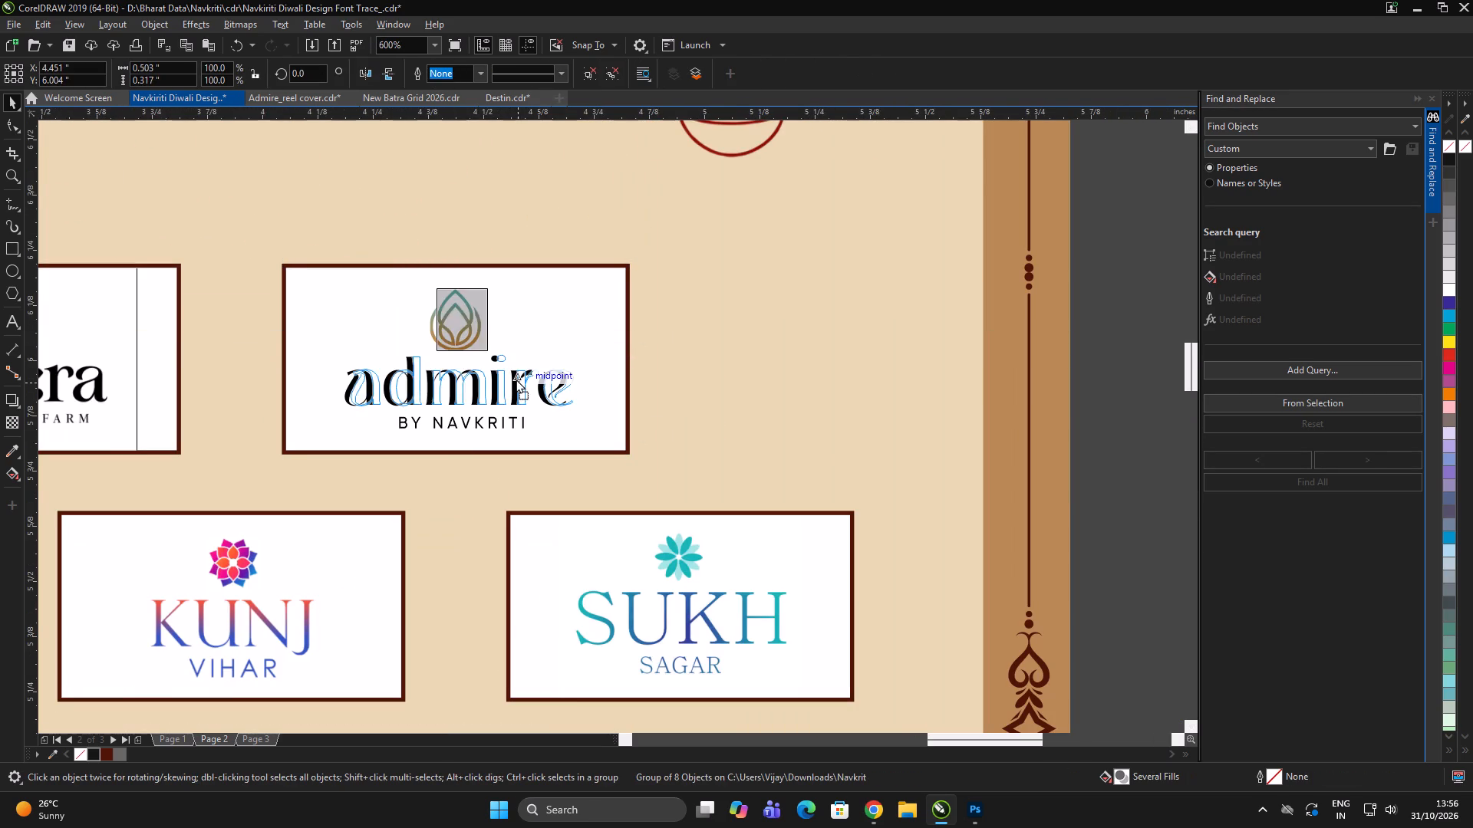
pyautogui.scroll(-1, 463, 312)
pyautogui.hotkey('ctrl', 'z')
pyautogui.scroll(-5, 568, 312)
# Review the updated page 2 layout, look through pages 1 and 3, and return to page 2.
pyautogui.tripleClick(909, 406)
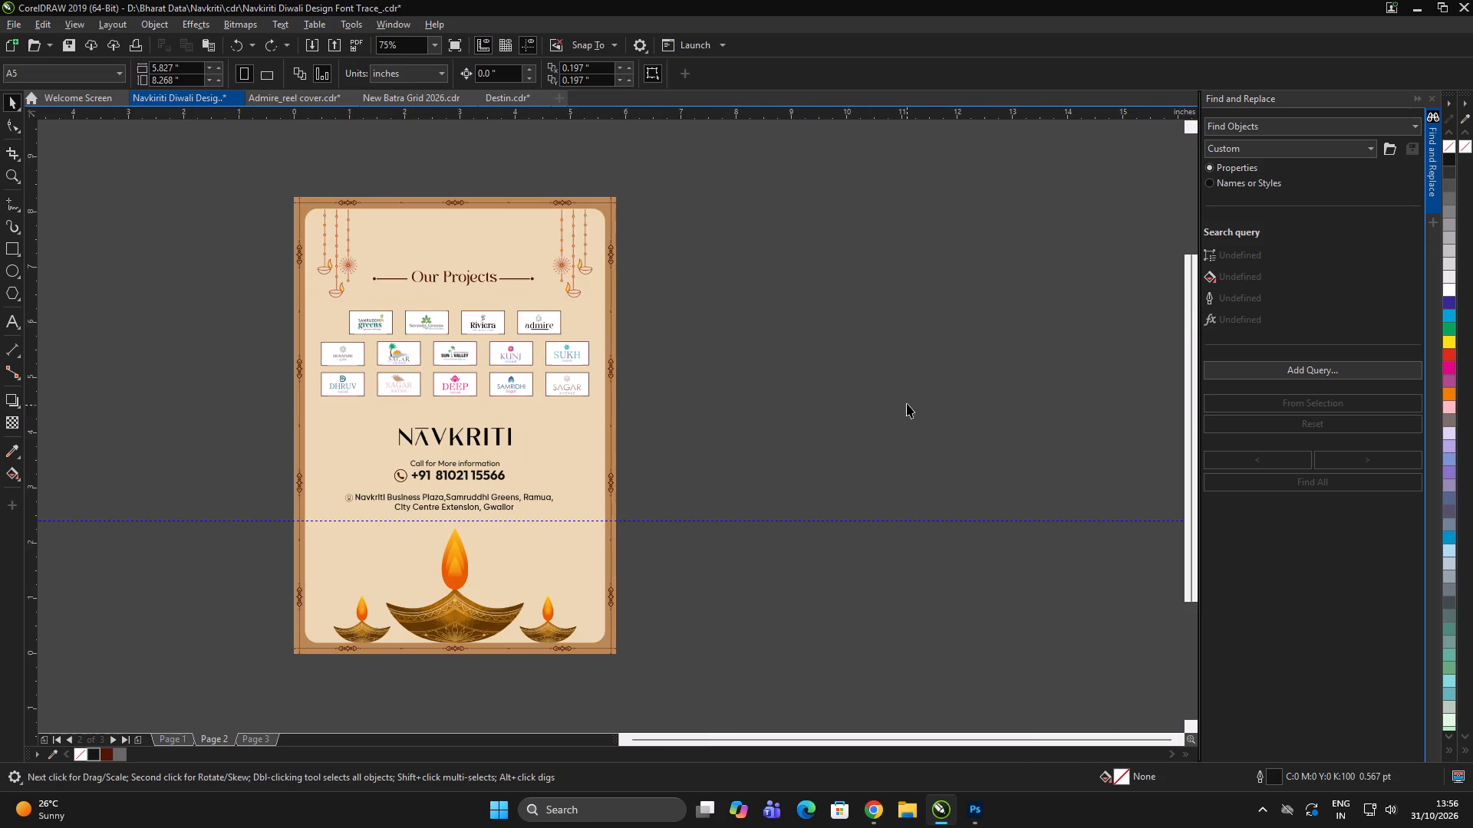
pyautogui.click(906, 402)
pyautogui.doubleClick(901, 399)
pyautogui.doubleClick(878, 386)
pyautogui.doubleClick(853, 358)
pyautogui.doubleClick(821, 381)
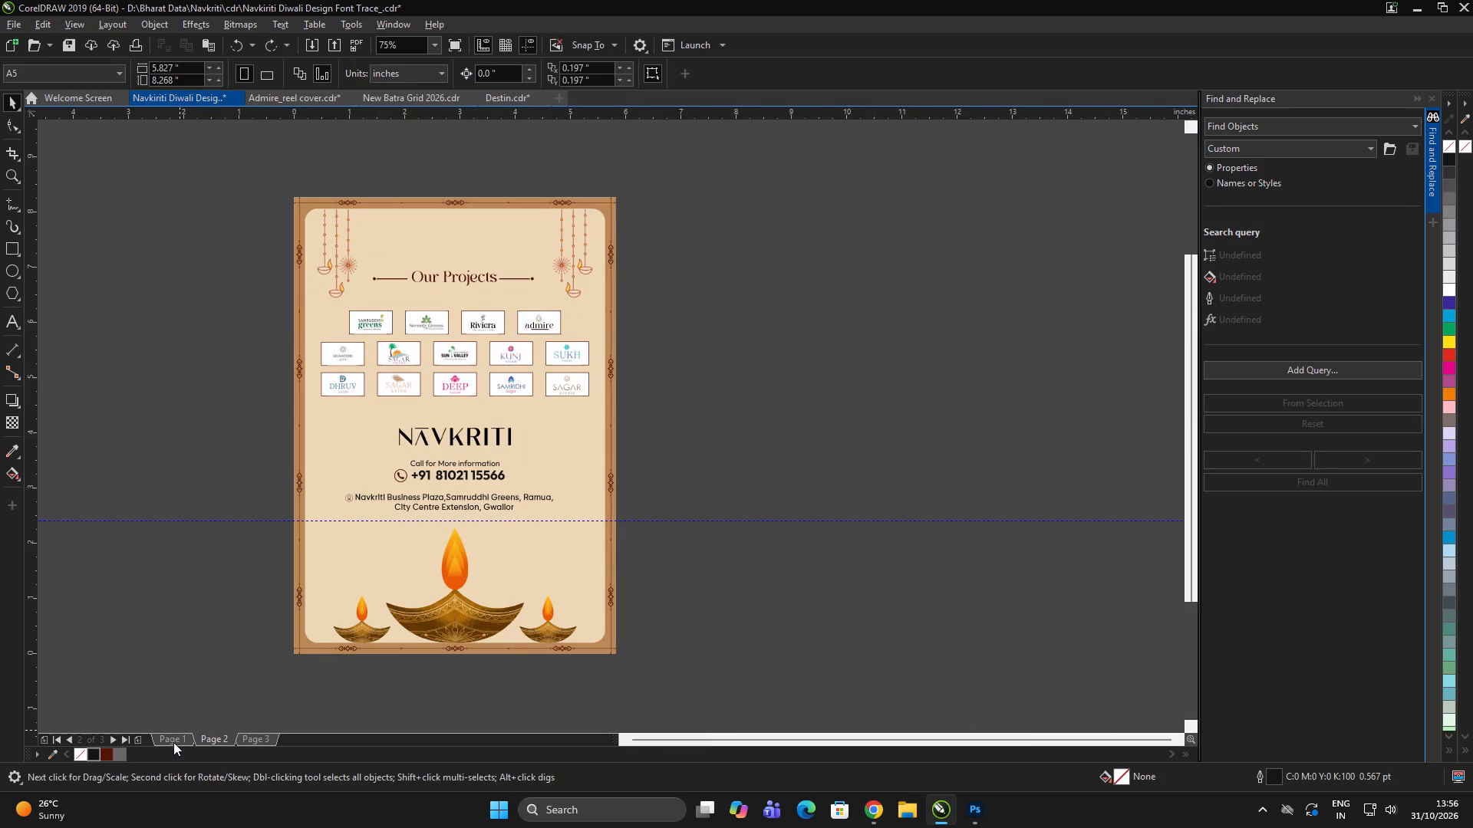
pyautogui.click(173, 742)
pyautogui.click(209, 739)
pyautogui.doubleClick(842, 483)
pyautogui.click(250, 739)
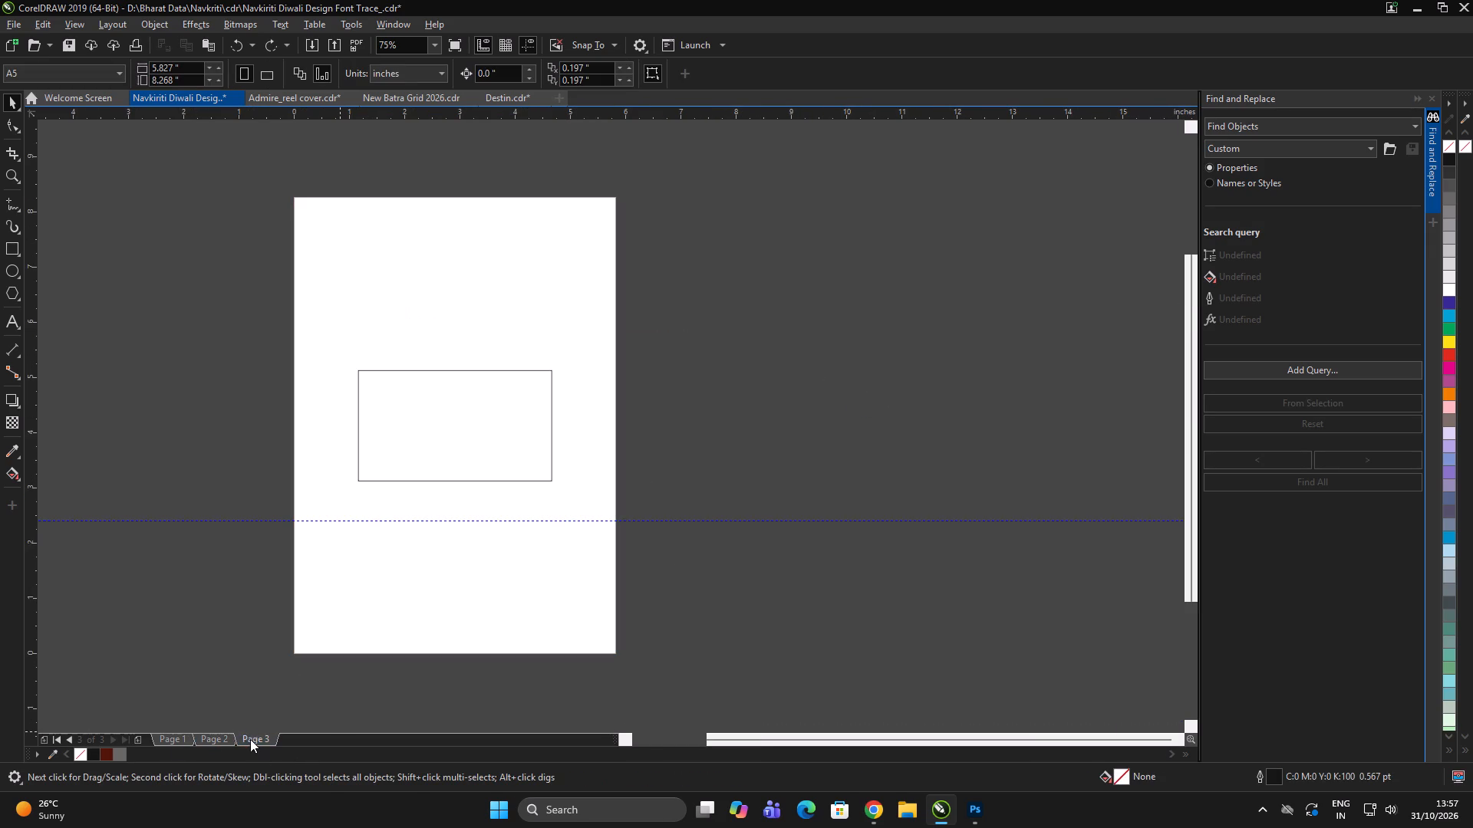
pyautogui.click(202, 741)
pyautogui.click(176, 568)
pyautogui.click(180, 564)
# Export pages 1-2 as a PDF over the existing Navkiriti Diwali Design file in the pdf folder.
pyautogui.hotkey('ctrl', 'e')
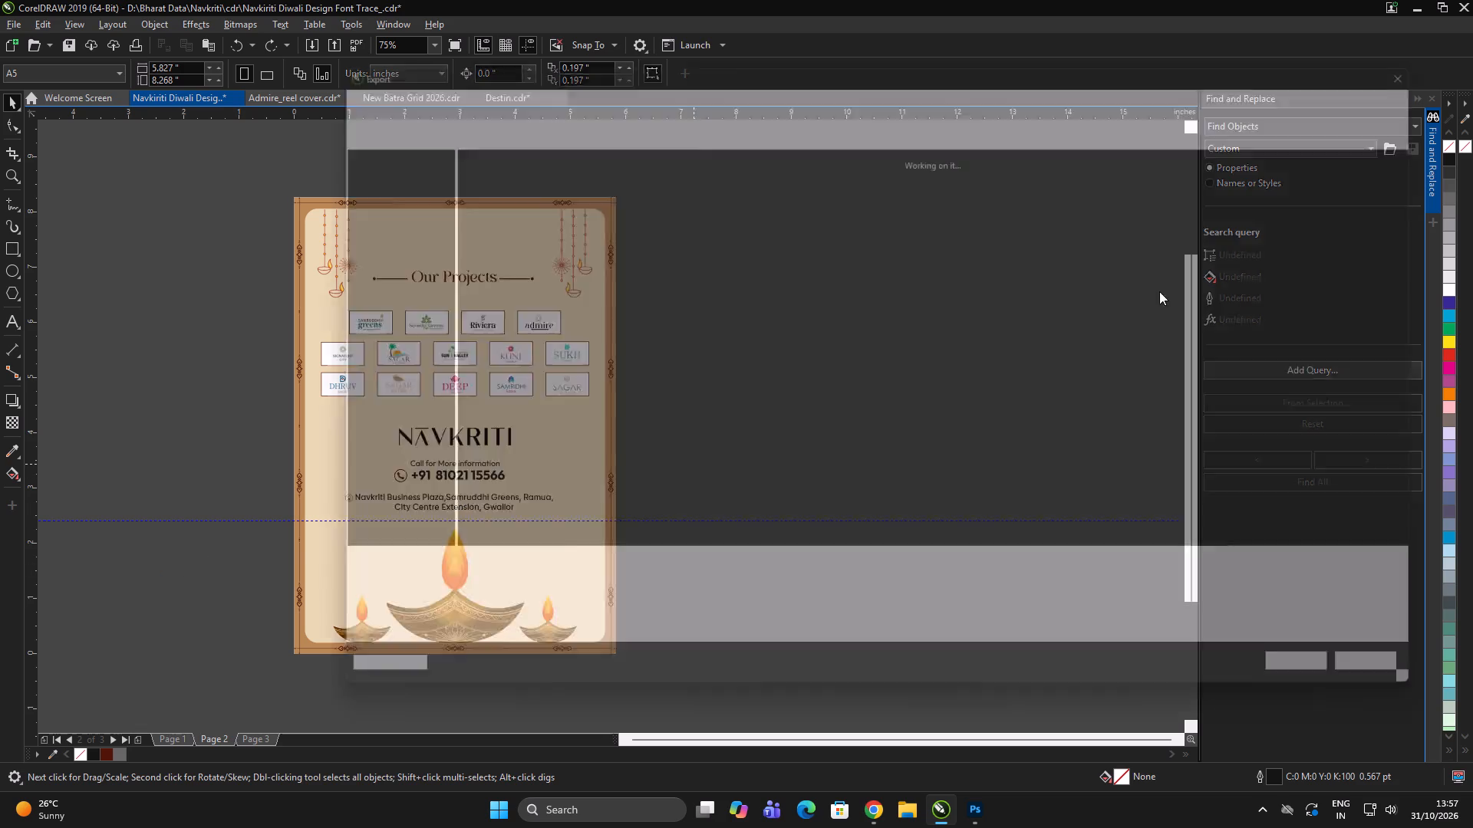
pyautogui.click(1056, 180)
pyautogui.click(1324, 688)
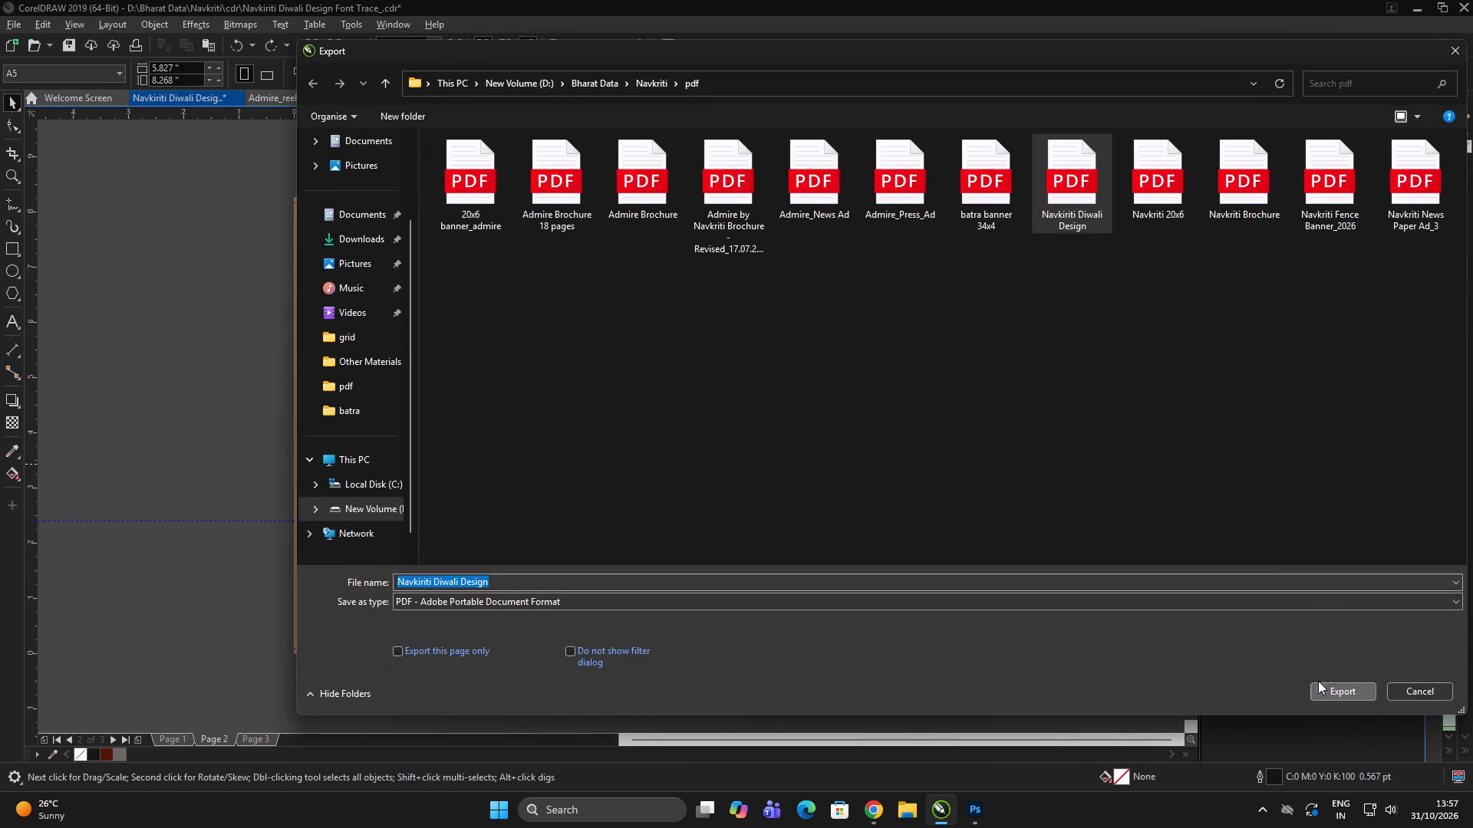
pyautogui.click(792, 411)
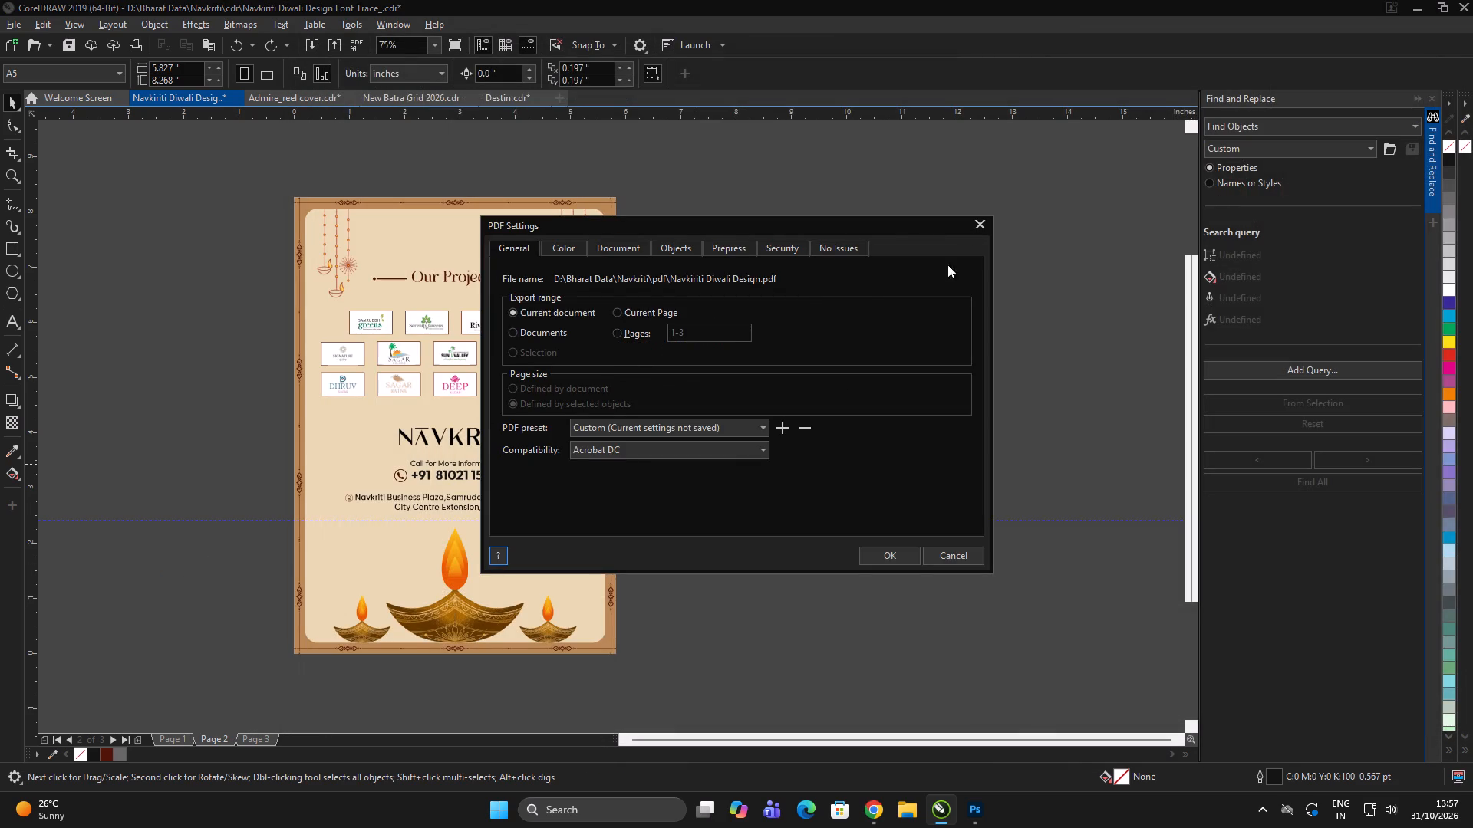
pyautogui.click(627, 333)
pyautogui.click(694, 330)
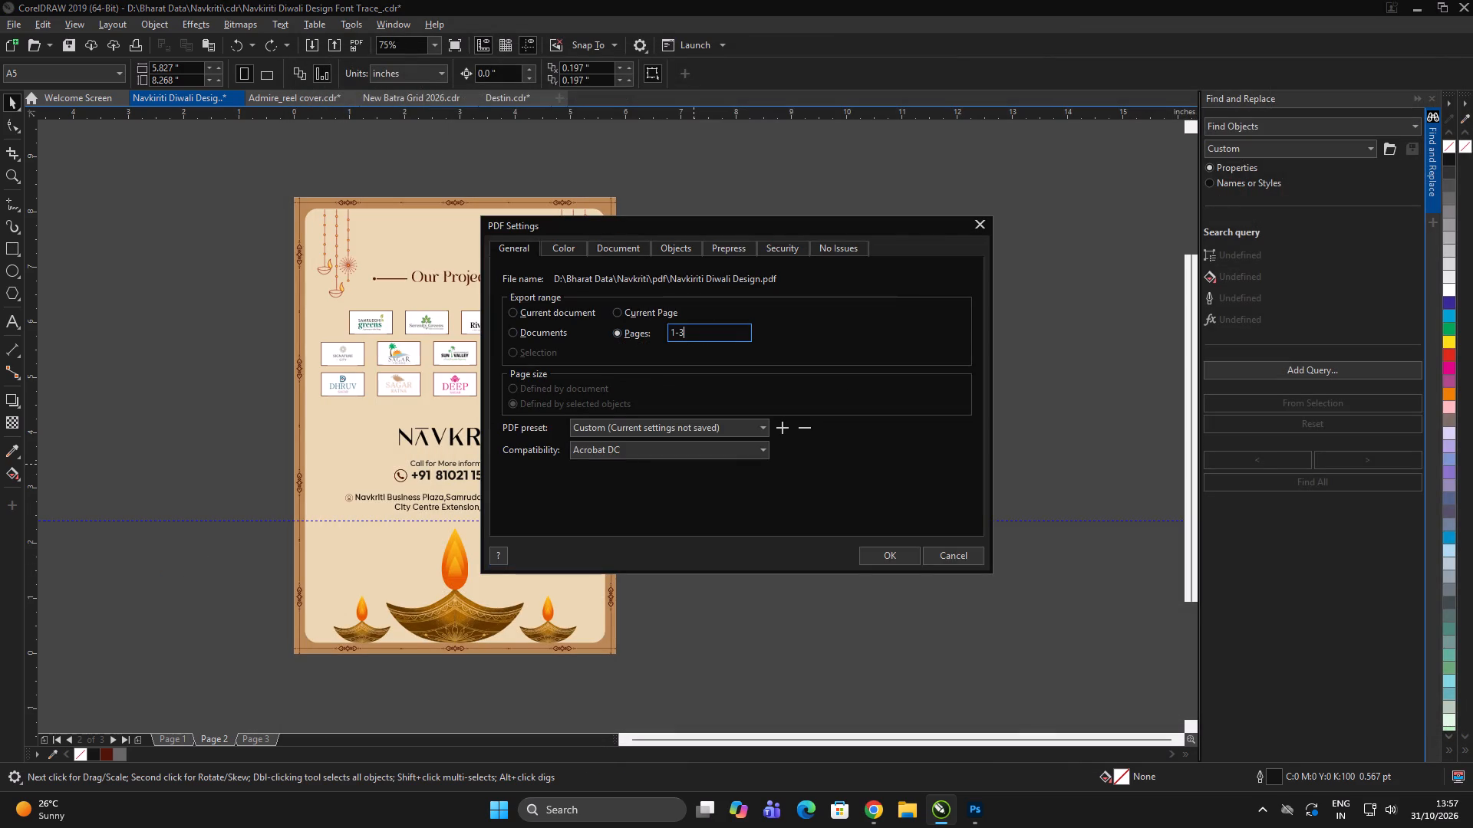
pyautogui.press('BackSpace')
pyautogui.press('2')
pyautogui.click(875, 556)
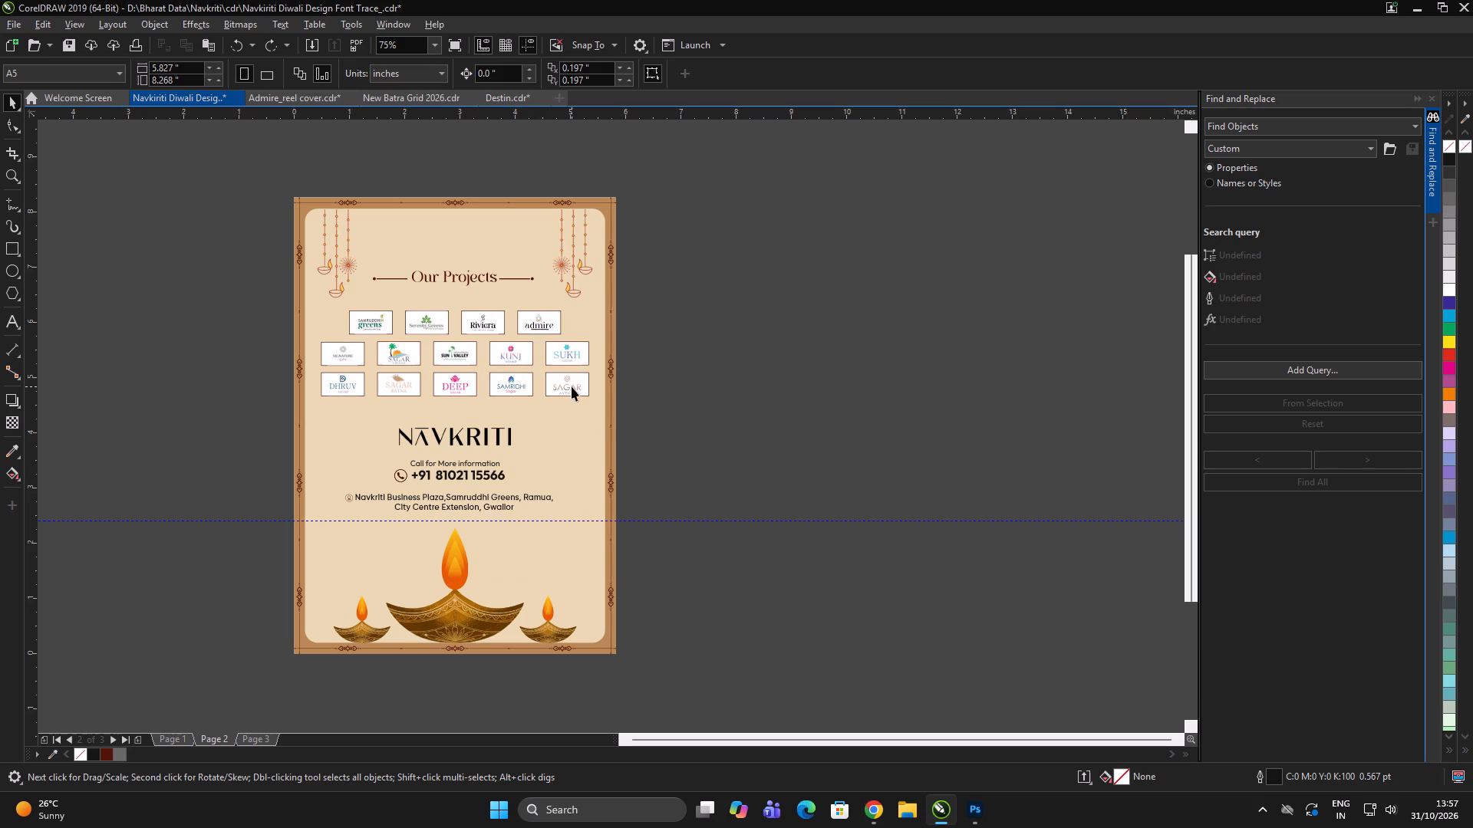
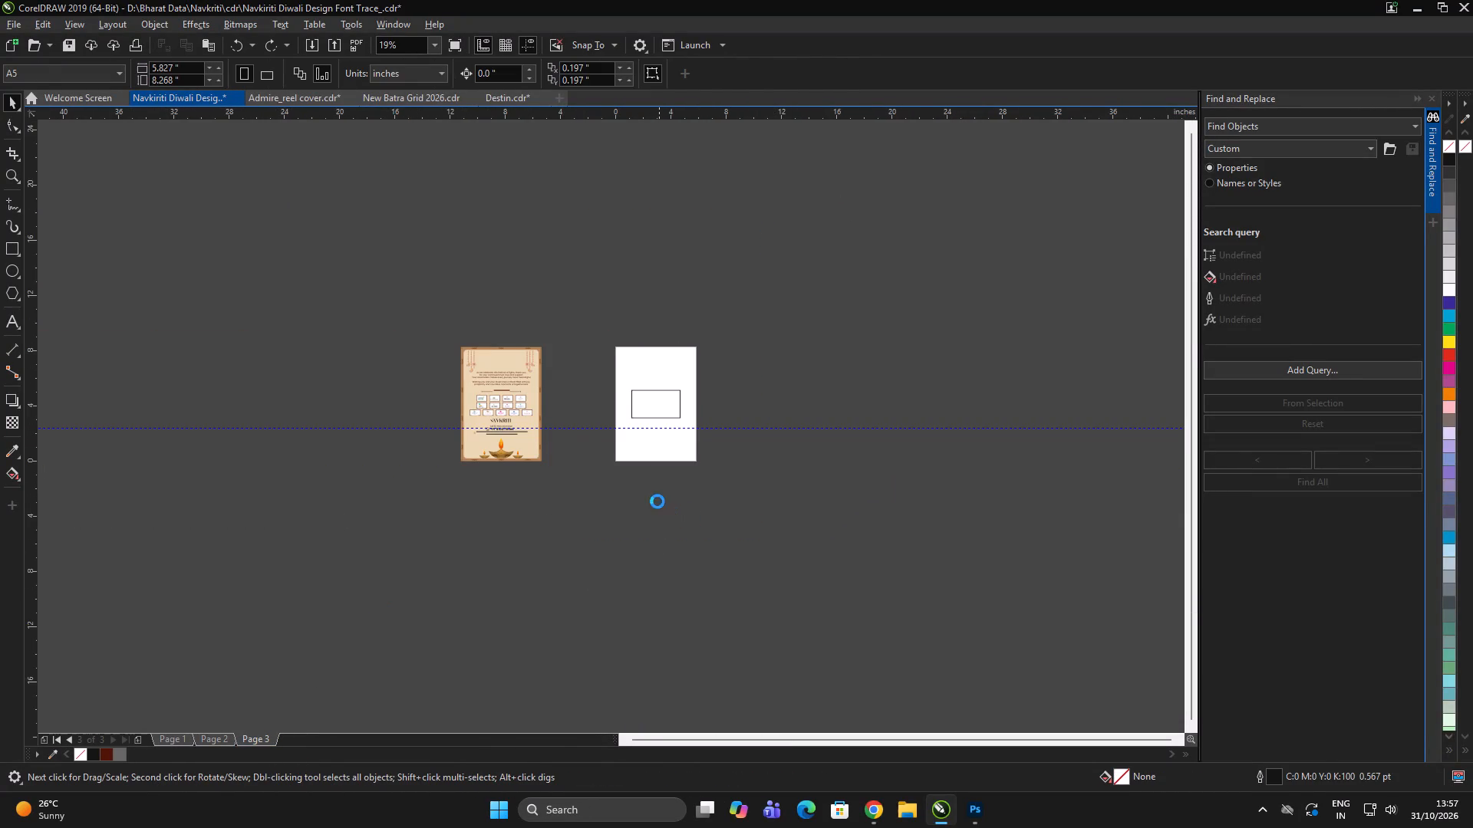
# Delete the group of project logo cards from the design copy beside page 3.
pyautogui.hotkey('ctrl', 'z')
pyautogui.click(756, 525)
pyautogui.moveTo(693, 509); pyautogui.dragTo(684, 508)
pyautogui.scroll(1, 532, 378)
pyautogui.moveTo(596, 346); pyautogui.dragTo(460, 431)
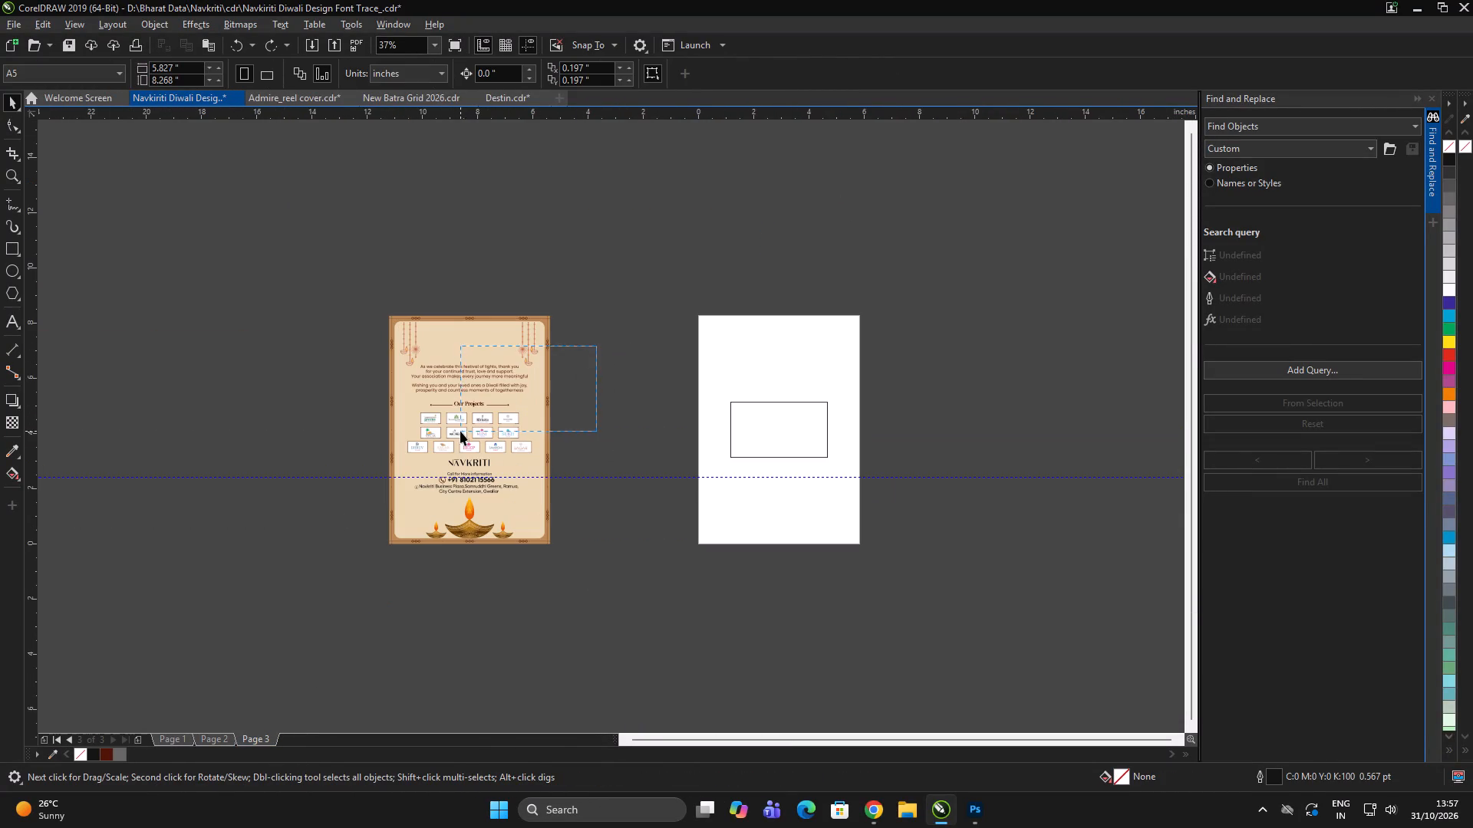
pyautogui.moveTo(460, 431); pyautogui.dragTo(458, 426)
pyautogui.doubleClick(660, 419)
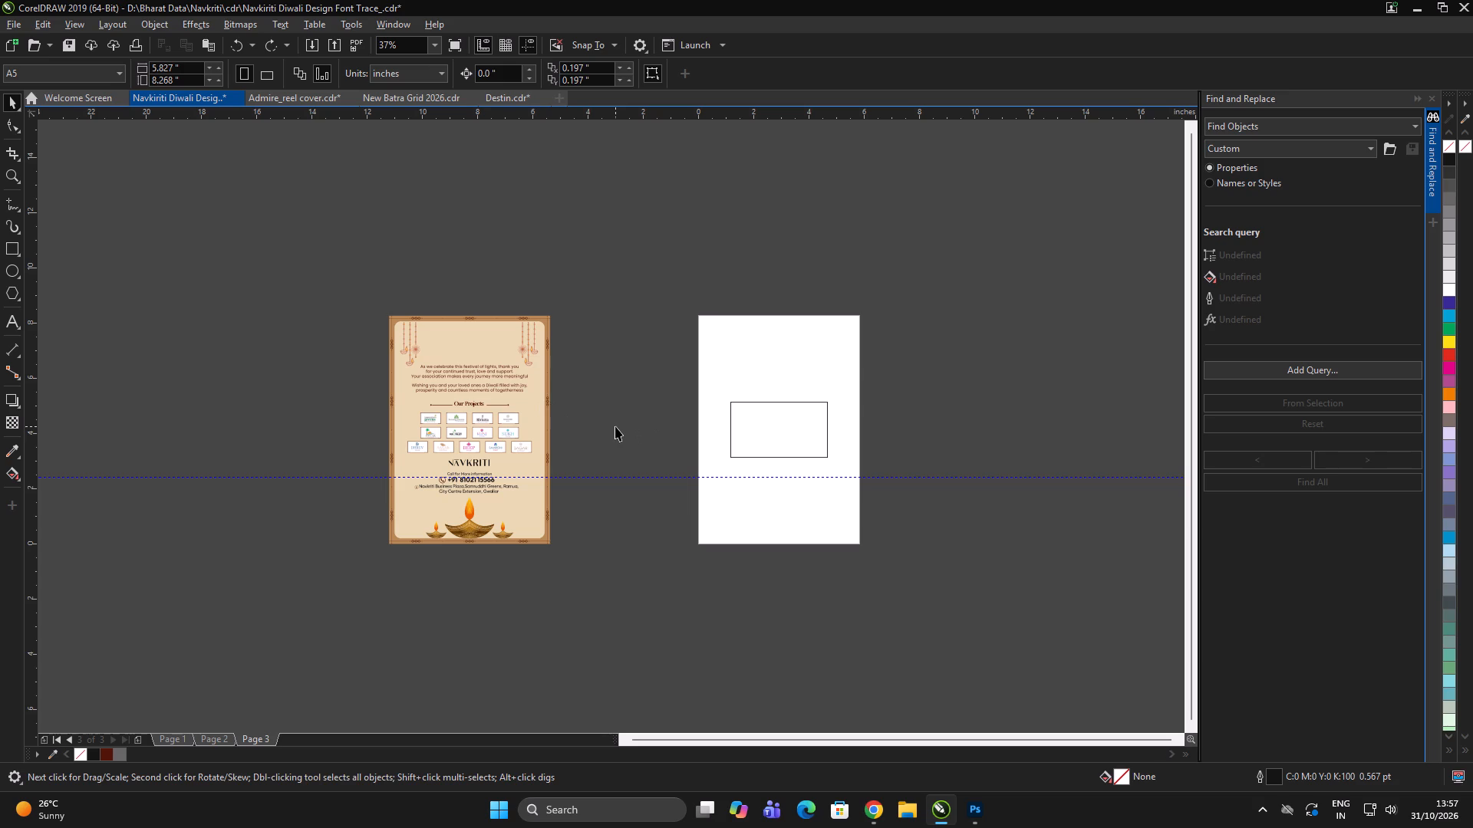
pyautogui.click(489, 426)
pyautogui.scroll(1, 488, 426)
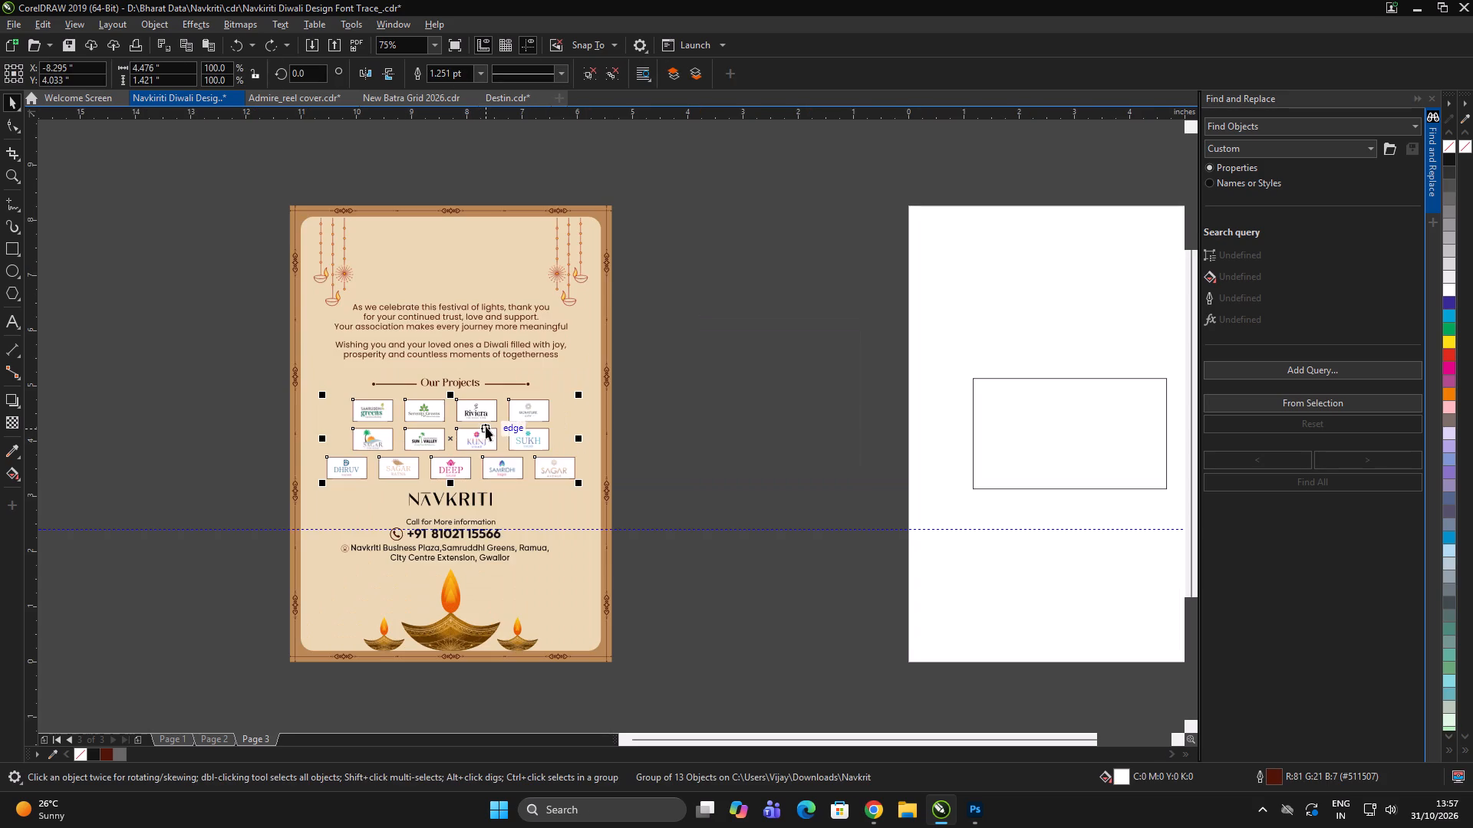
pyautogui.press('Delete')
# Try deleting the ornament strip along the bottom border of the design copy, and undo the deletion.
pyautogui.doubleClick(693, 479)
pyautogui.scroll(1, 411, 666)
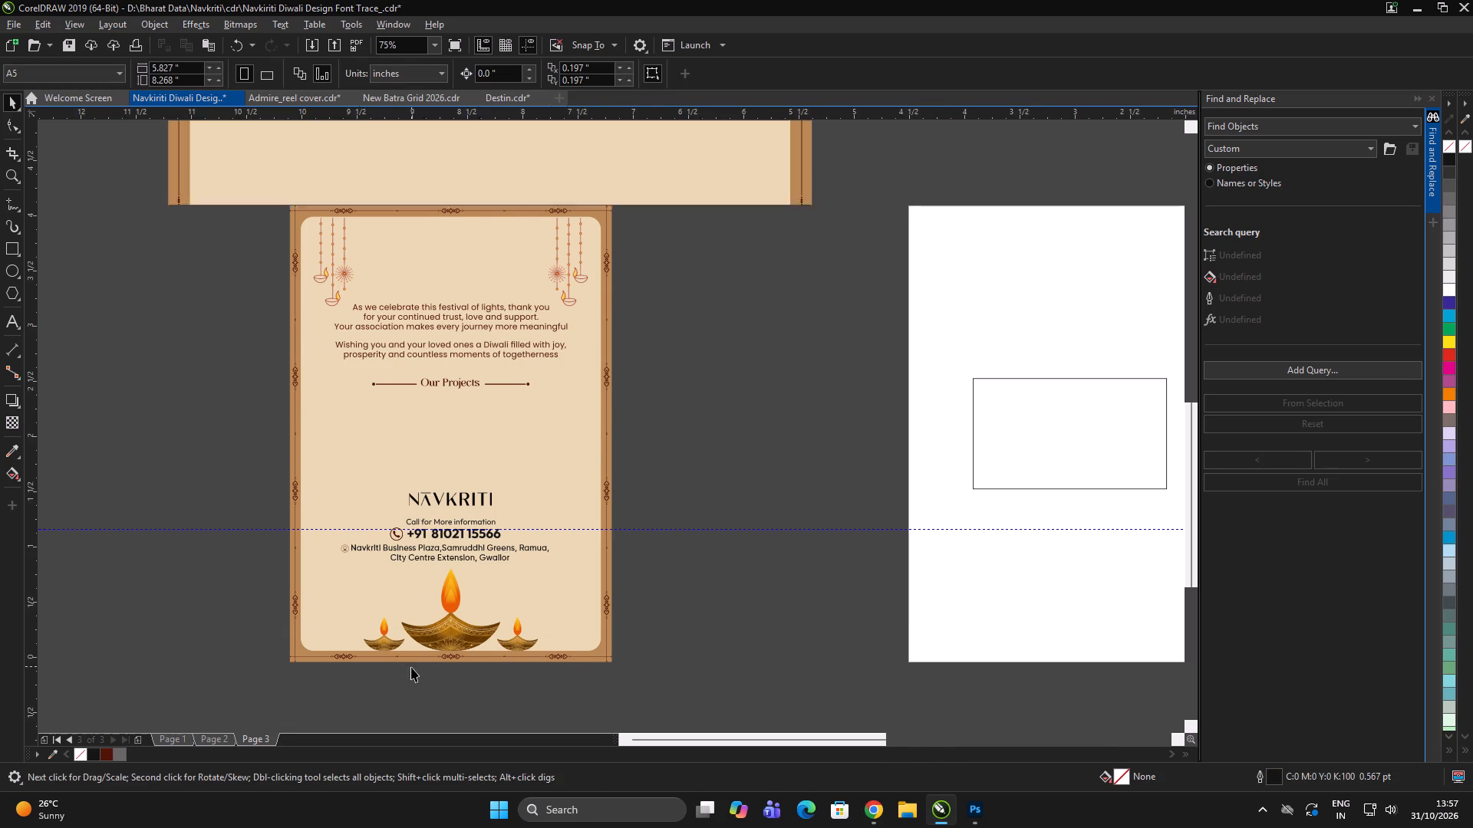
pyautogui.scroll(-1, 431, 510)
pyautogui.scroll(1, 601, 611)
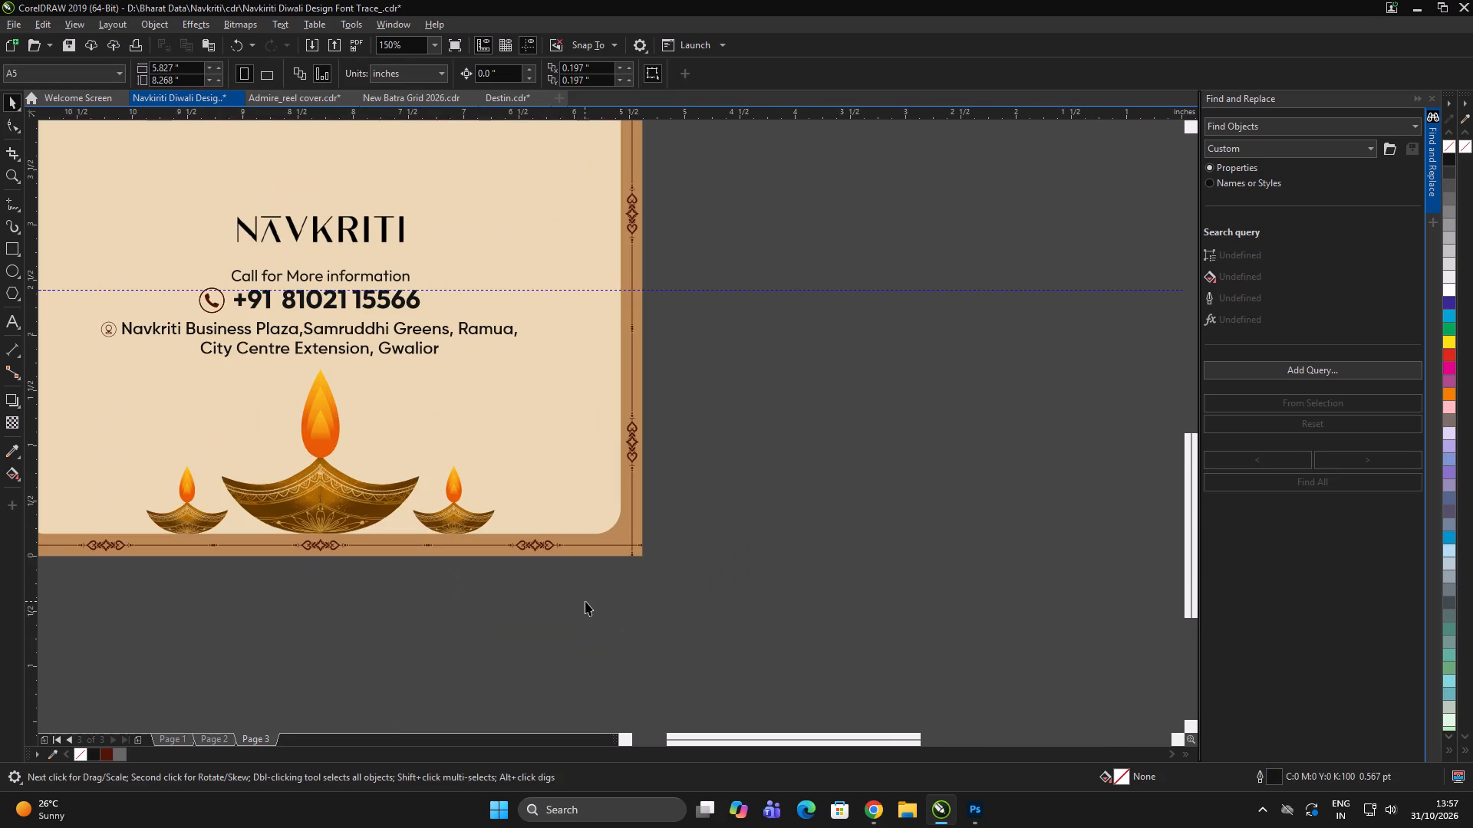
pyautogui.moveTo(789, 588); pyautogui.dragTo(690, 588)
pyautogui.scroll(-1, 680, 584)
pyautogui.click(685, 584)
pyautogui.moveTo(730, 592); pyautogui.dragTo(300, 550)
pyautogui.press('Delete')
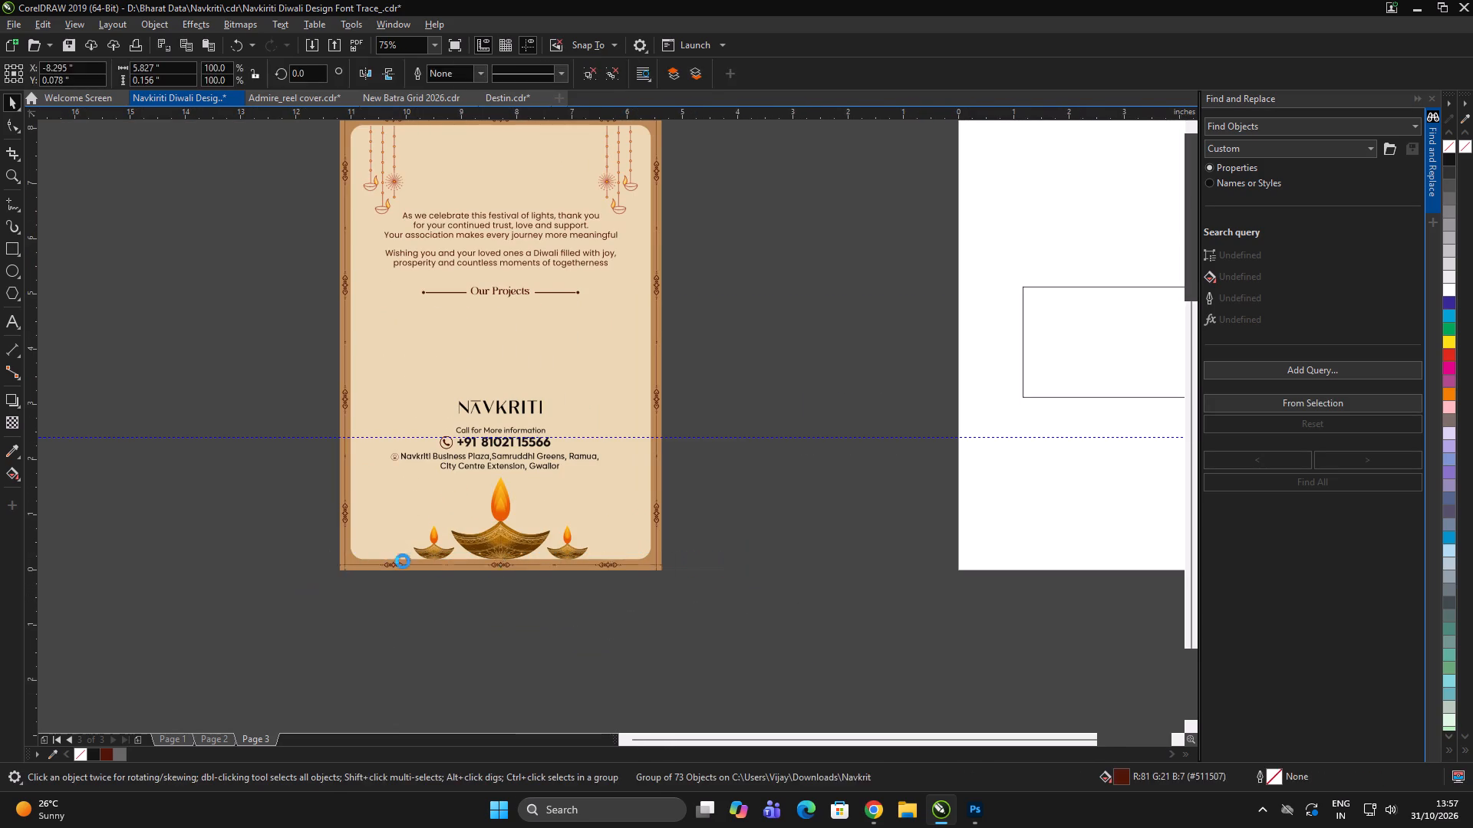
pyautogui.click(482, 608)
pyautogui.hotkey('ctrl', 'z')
# Delete the diyas and the Navkriti logo with its contact details from the design copy.
pyautogui.click(397, 618)
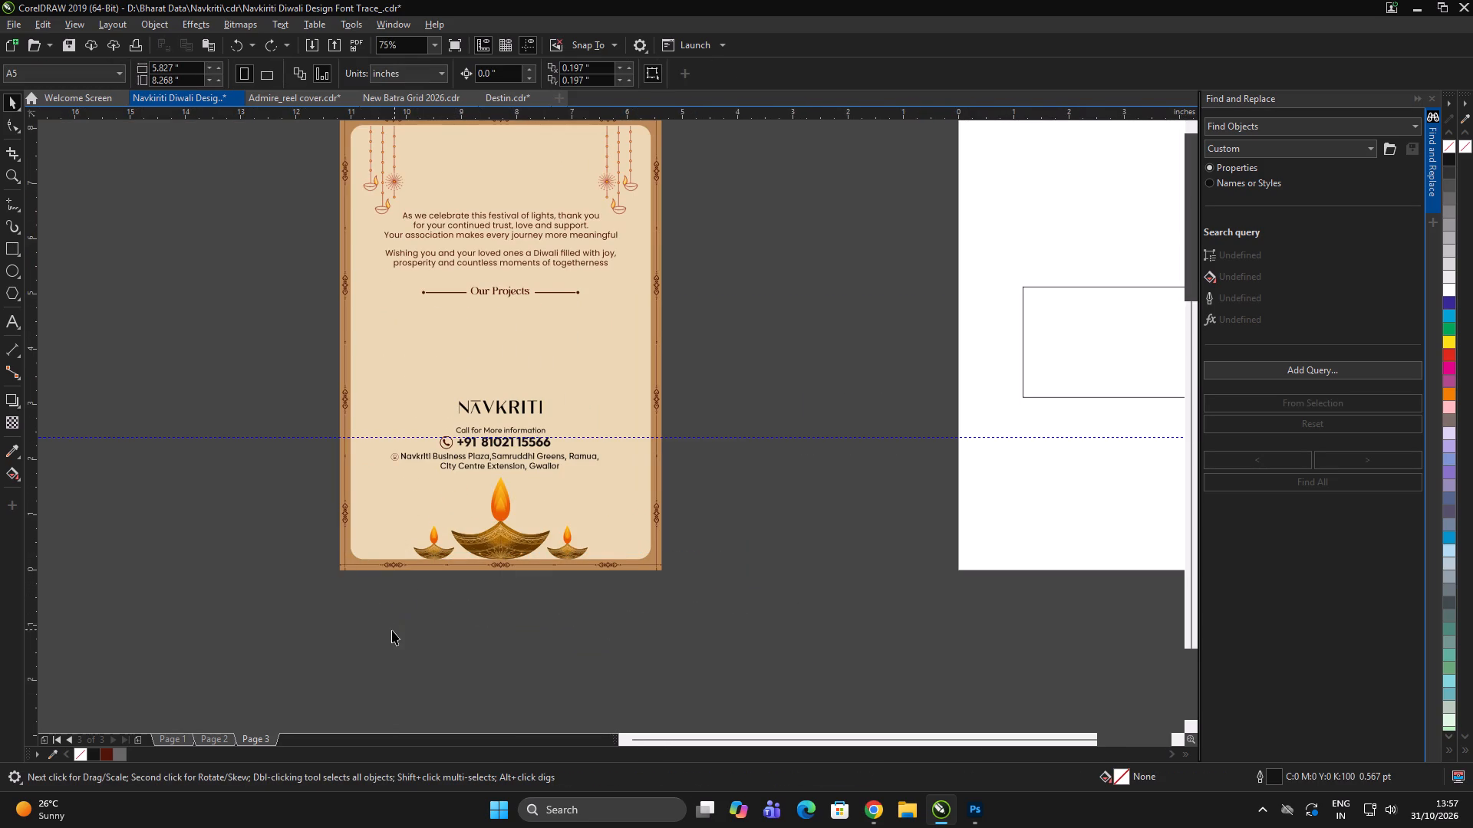
pyautogui.moveTo(393, 636); pyautogui.dragTo(611, 464)
pyautogui.press('Delete')
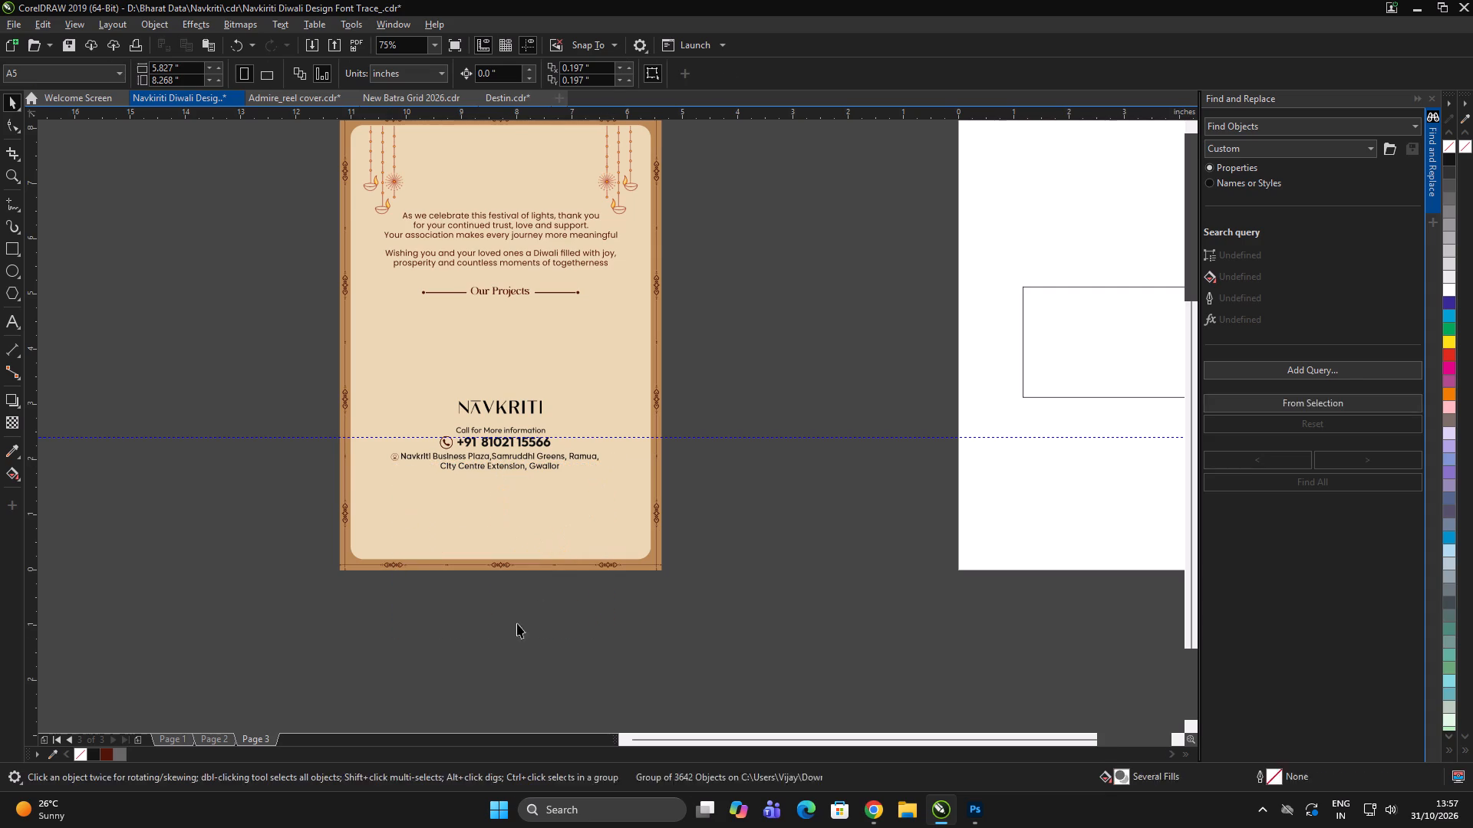
pyautogui.click(478, 636)
pyautogui.moveTo(385, 636); pyautogui.dragTo(611, 360)
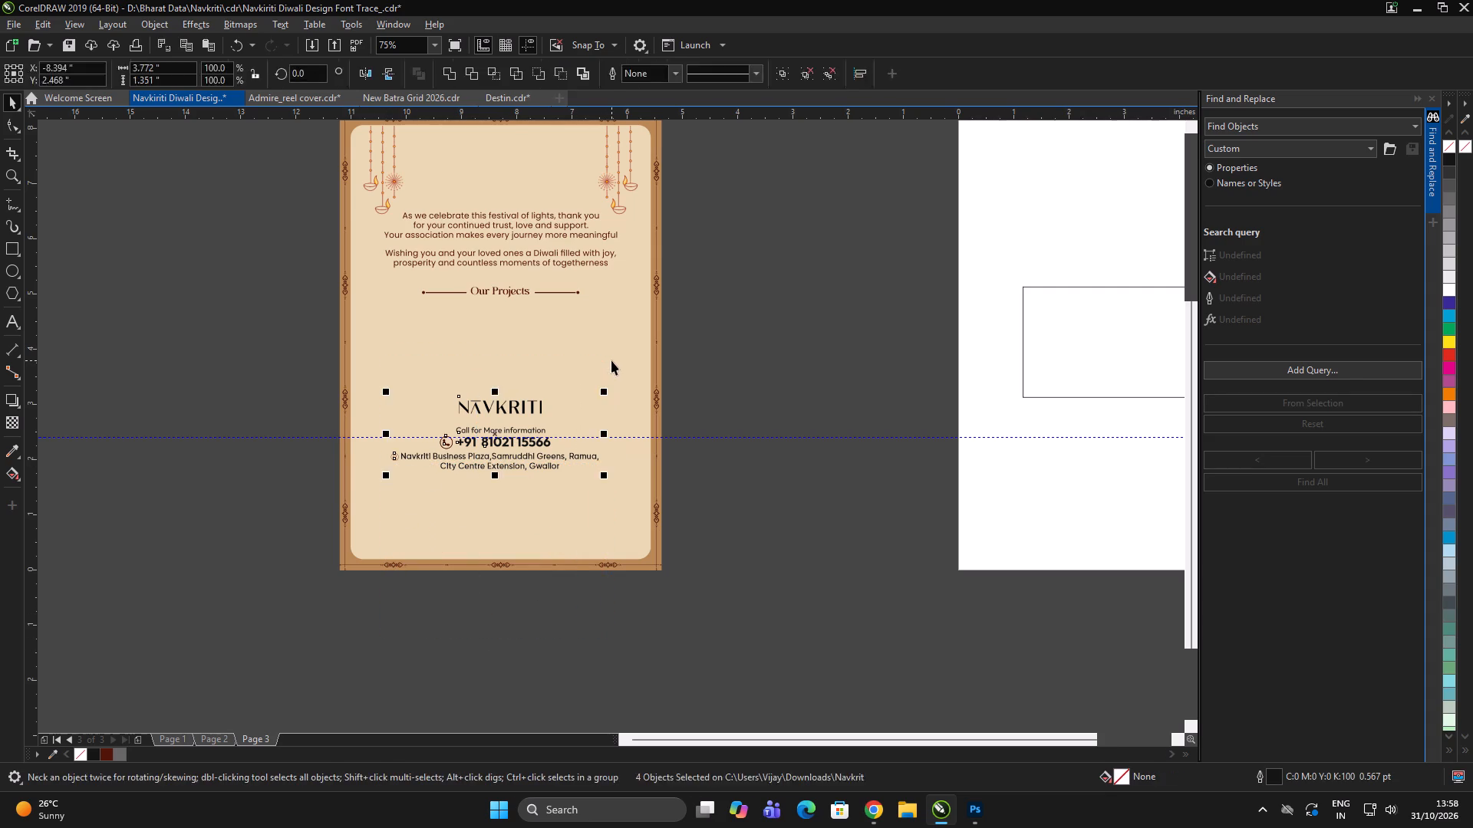
pyautogui.press('Delete')
# Delete the Our Projects heading and both greeting paragraphs from the design copy.
pyautogui.click(430, 639)
pyautogui.moveTo(384, 636); pyautogui.dragTo(380, 605)
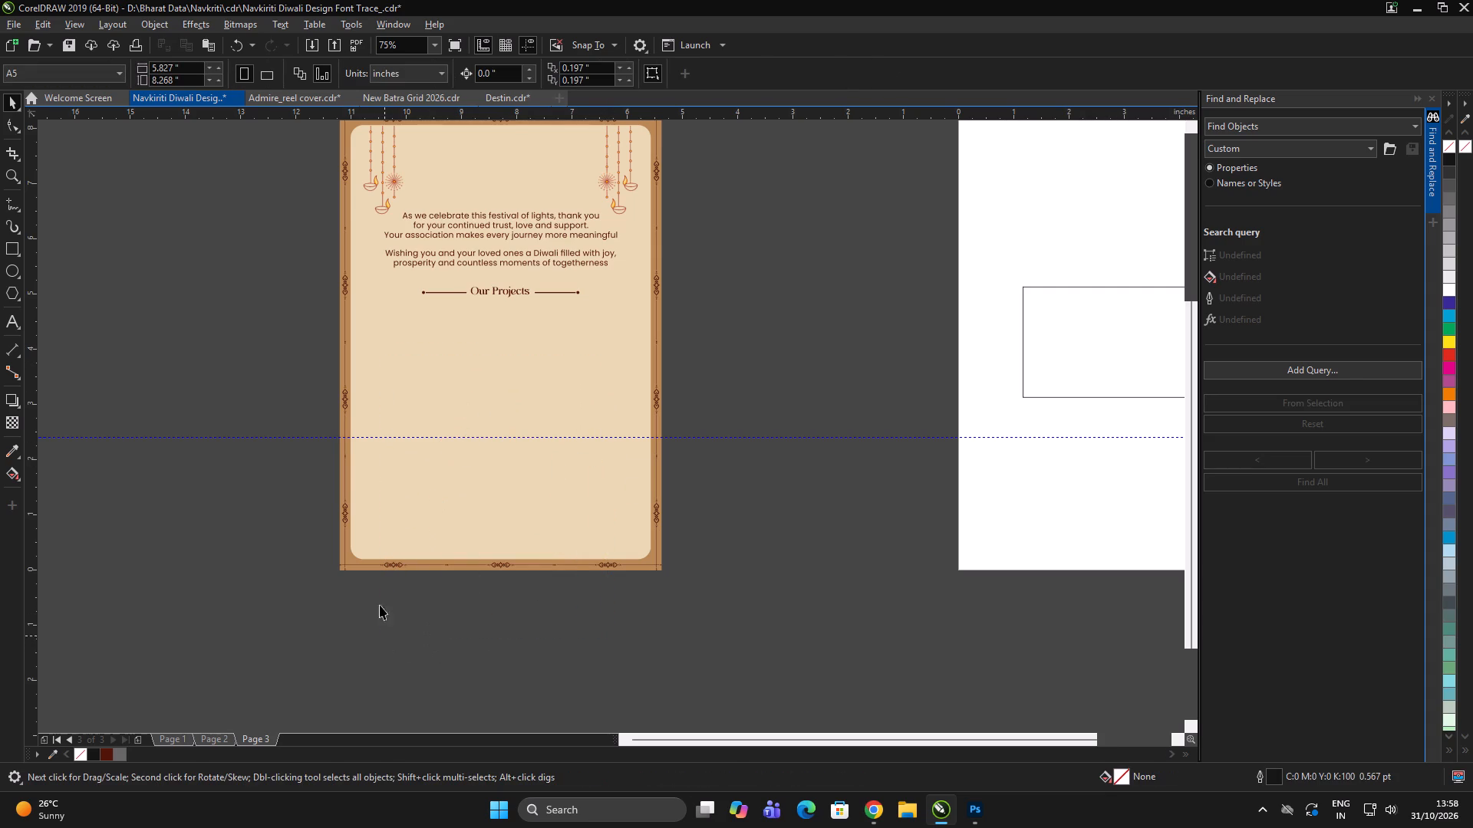
pyautogui.moveTo(380, 605); pyautogui.dragTo(624, 233)
pyautogui.press('Delete')
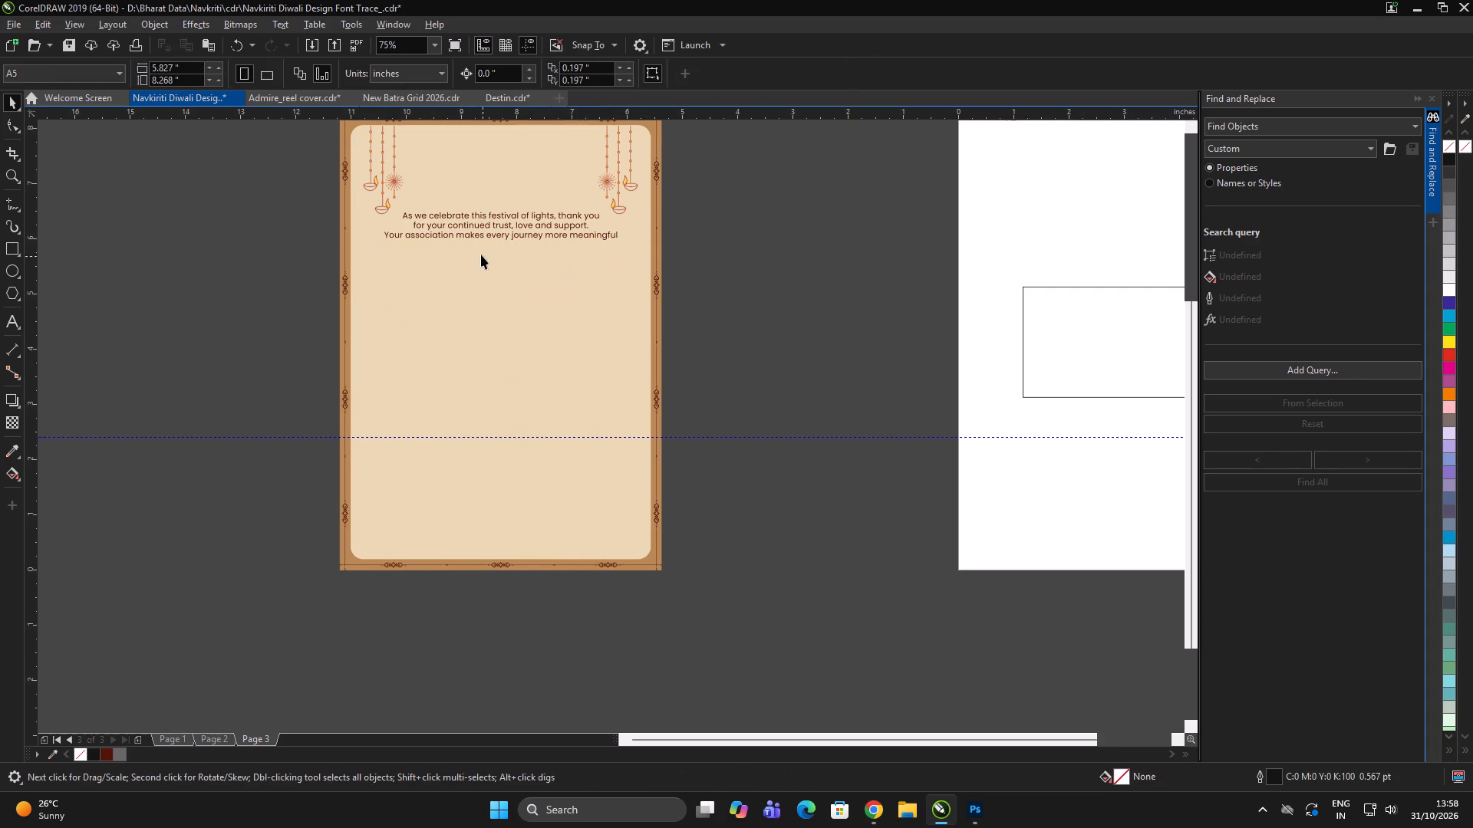
pyautogui.click(470, 234)
pyautogui.press('Delete')
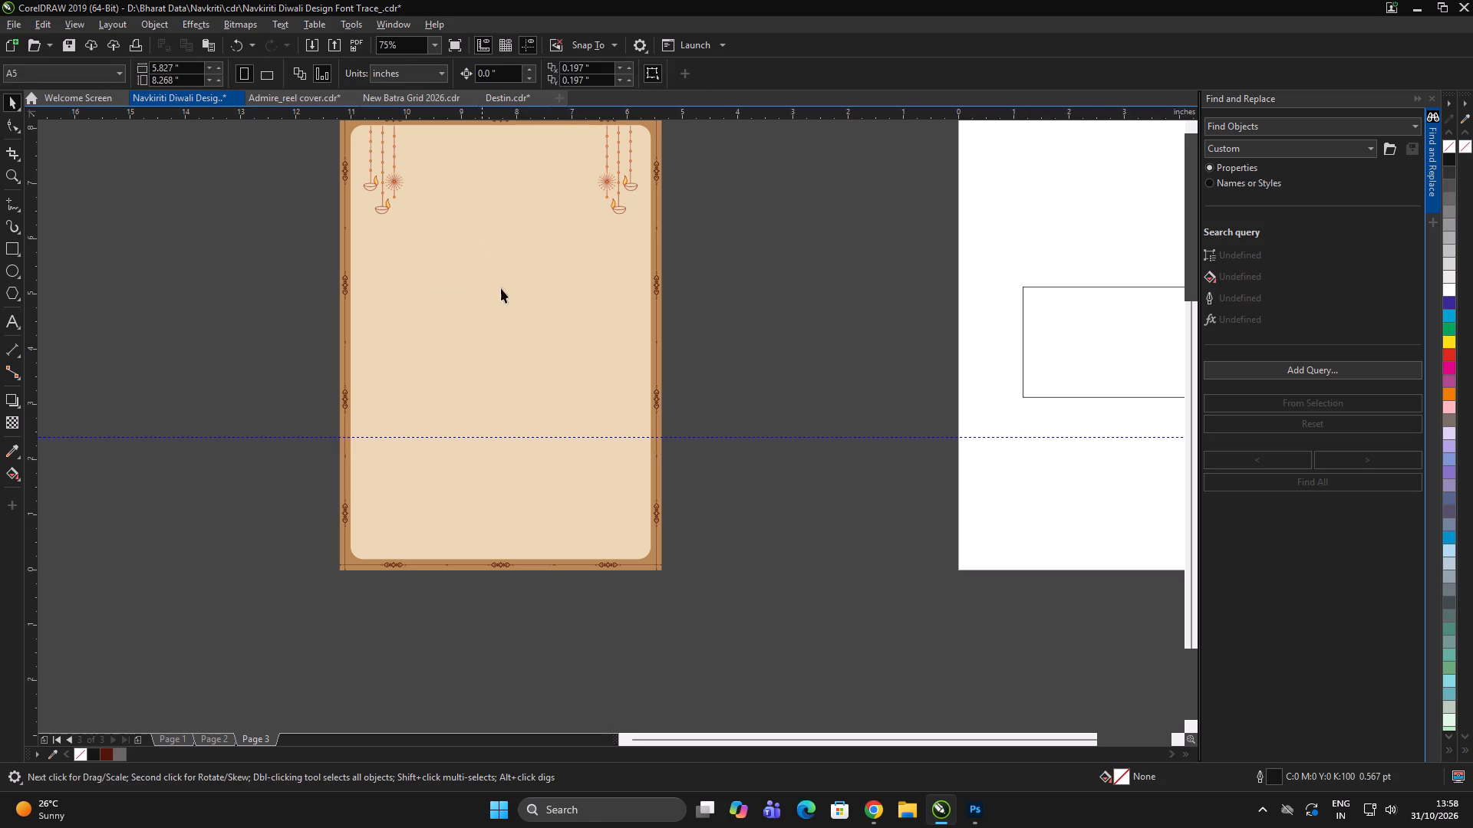
# Group the remaining bordered background with its hanging lamp decorations.
pyautogui.scroll(-1, 505, 322)
pyautogui.click(610, 345)
pyautogui.click(615, 343)
pyautogui.moveTo(629, 158); pyautogui.dragTo(366, 496)
pyautogui.hotkey('ctrl', 'g')
pyautogui.keyDown('ctrl'); pyautogui.click(470, 509); pyautogui.keyUp('ctrl')
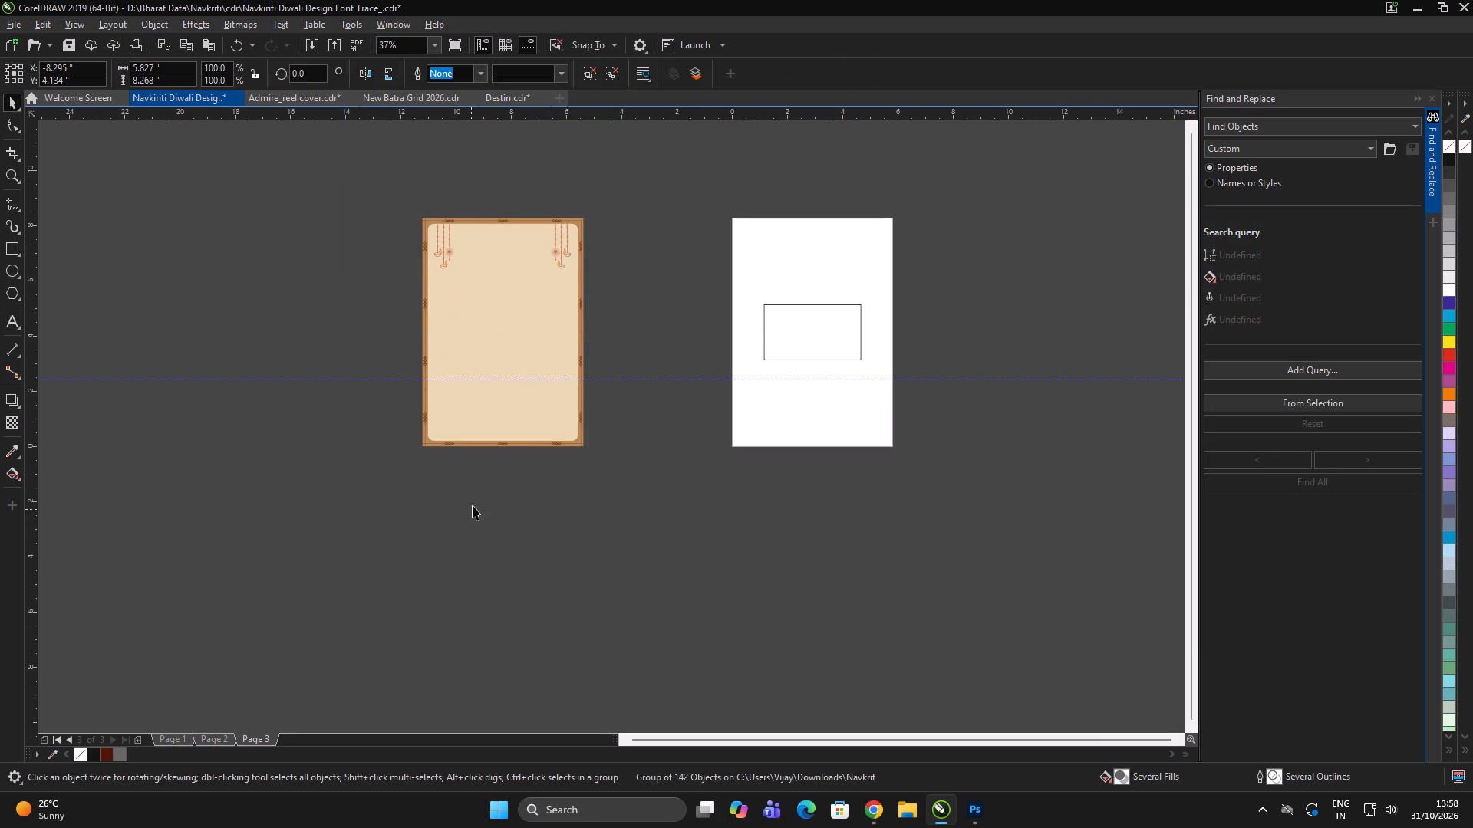
# Scale the grouped background down to about 3.46 x 4.91 inches and place it just beside page 3's empty rectangle.
pyautogui.click(499, 371)
pyautogui.moveTo(588, 215); pyautogui.dragTo(555, 307)
pyautogui.moveTo(476, 388); pyautogui.dragTo(710, 333)
pyautogui.scroll(1, 905, 320)
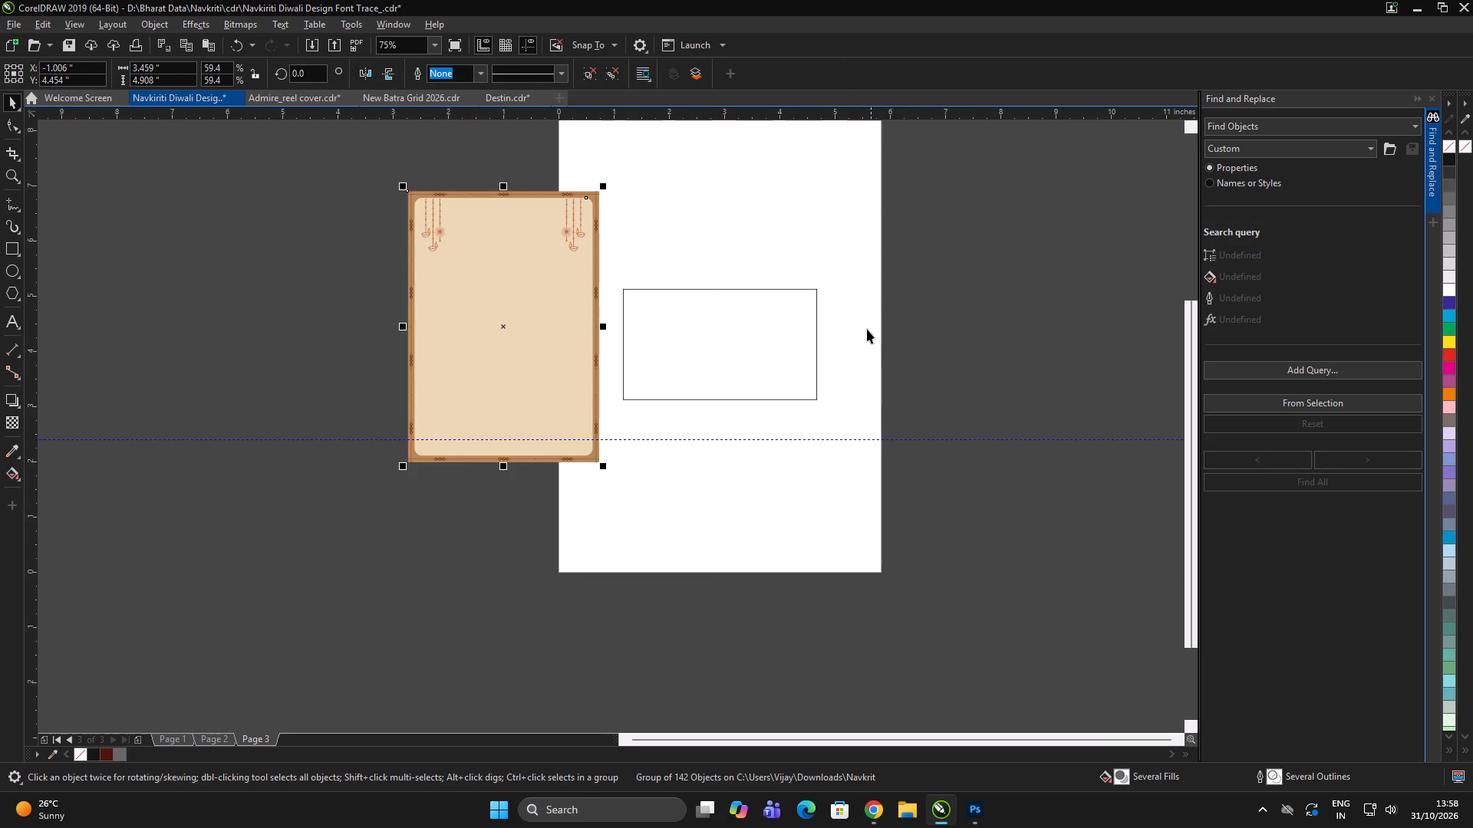
pyautogui.doubleClick(961, 297)
pyautogui.scroll(1, 812, 324)
pyautogui.scroll(-1, 389, 350)
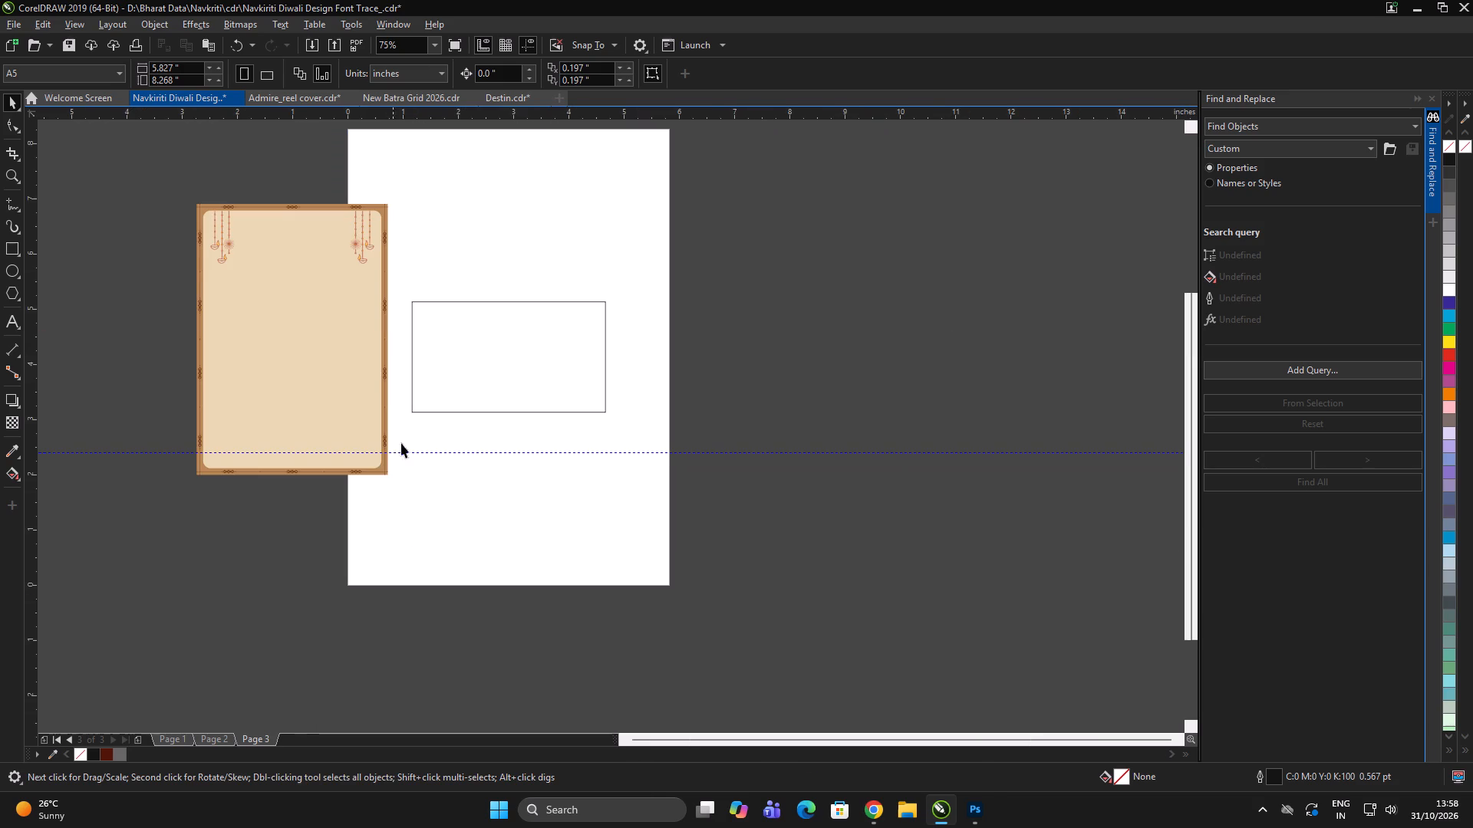
# Sample the cream colour (#EAD6B2) from the bordered background and fill the empty rectangle with it.
pyautogui.doubleClick(271, 536)
pyautogui.click(8, 449)
pyautogui.click(316, 371)
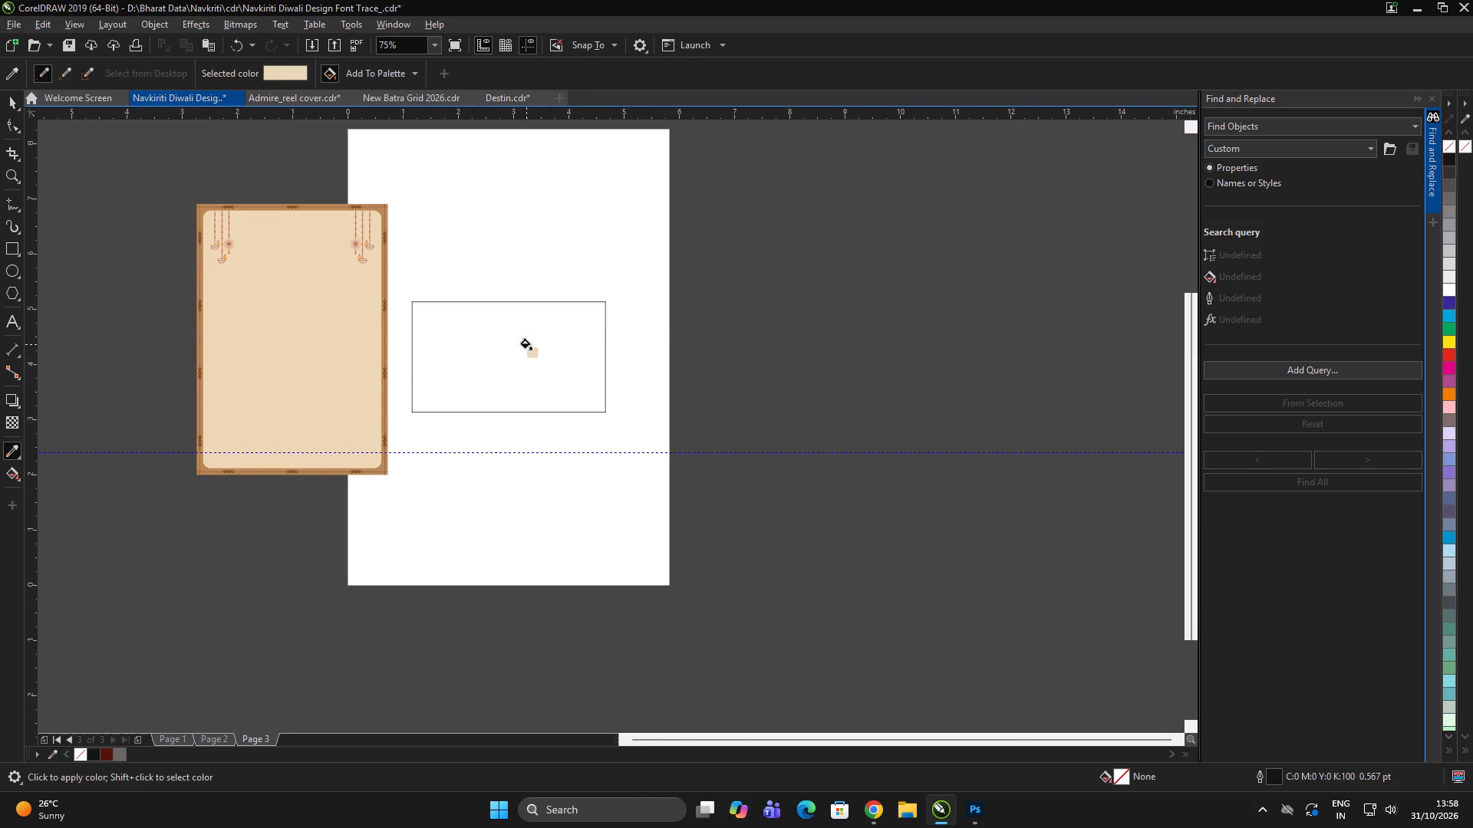
pyautogui.scroll(1, 526, 344)
pyautogui.click(523, 343)
pyautogui.scroll(-1, 497, 348)
pyautogui.press('space')
# Remove the outline from the cream rectangle.
pyautogui.click(691, 347)
pyautogui.click(575, 353)
pyautogui.press('space')
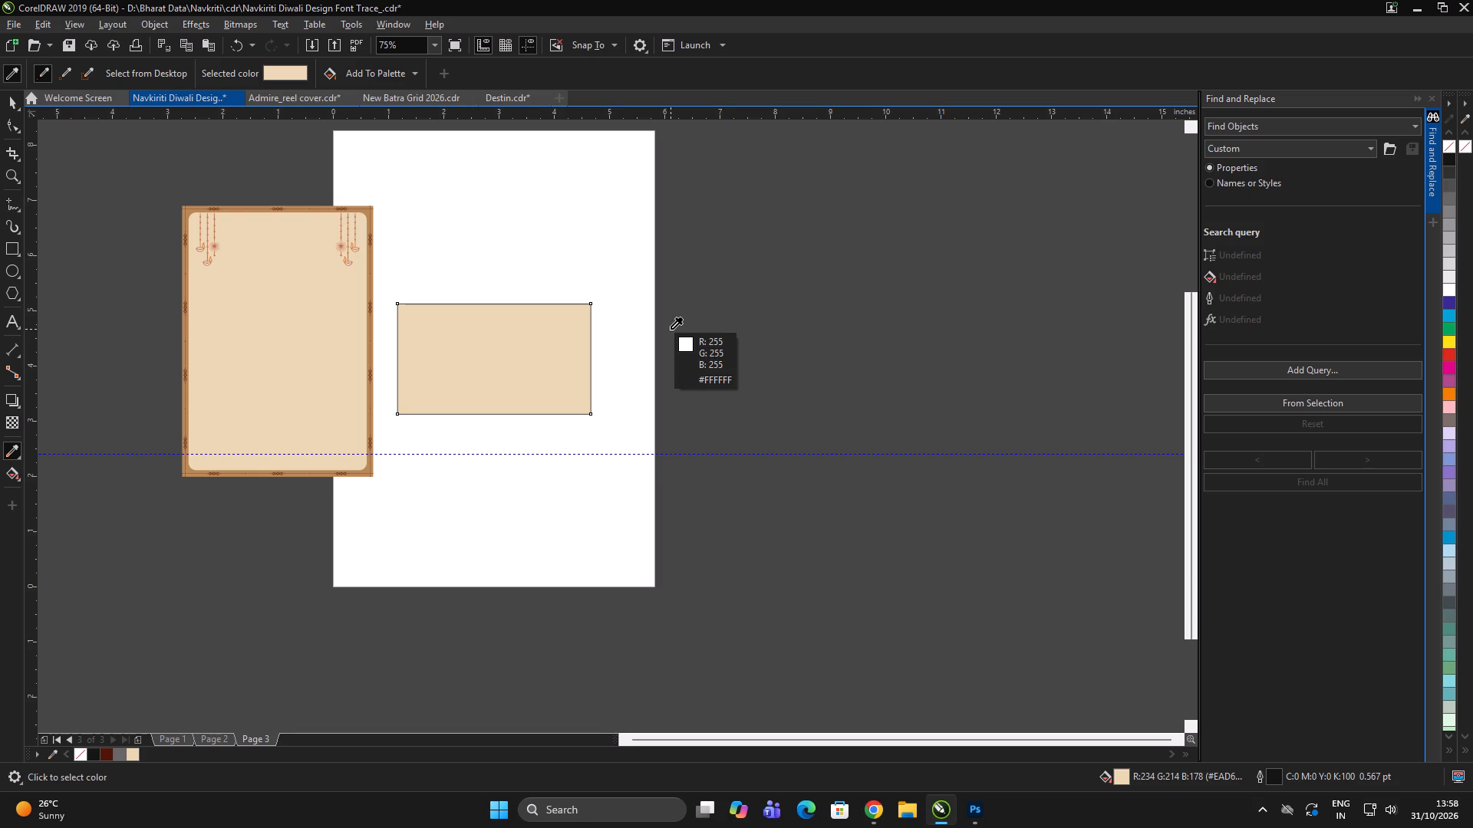
pyautogui.press('space')
pyautogui.click(503, 367)
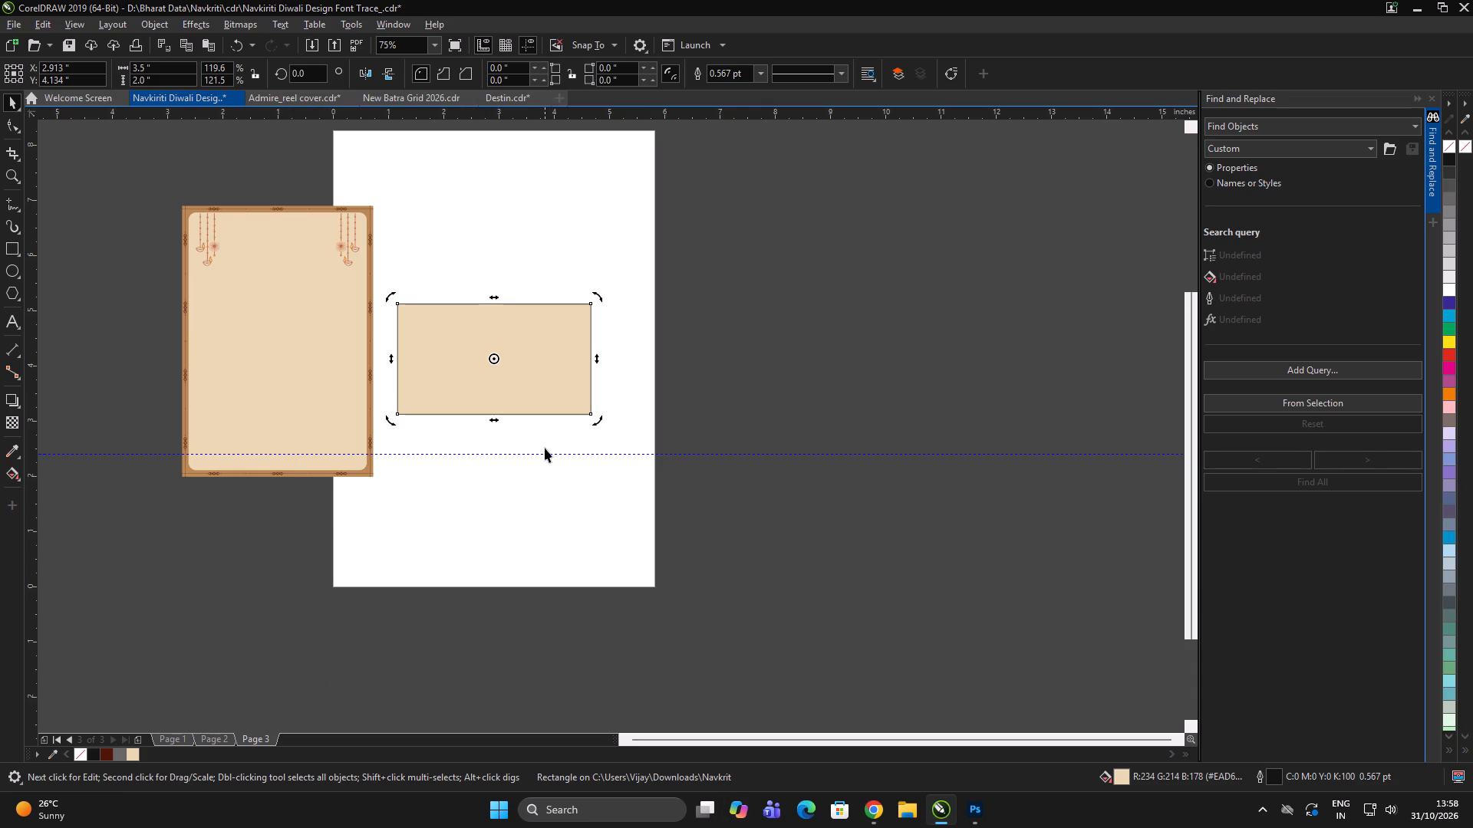
pyautogui.scroll(1, 669, 389)
pyautogui.click(404, 338)
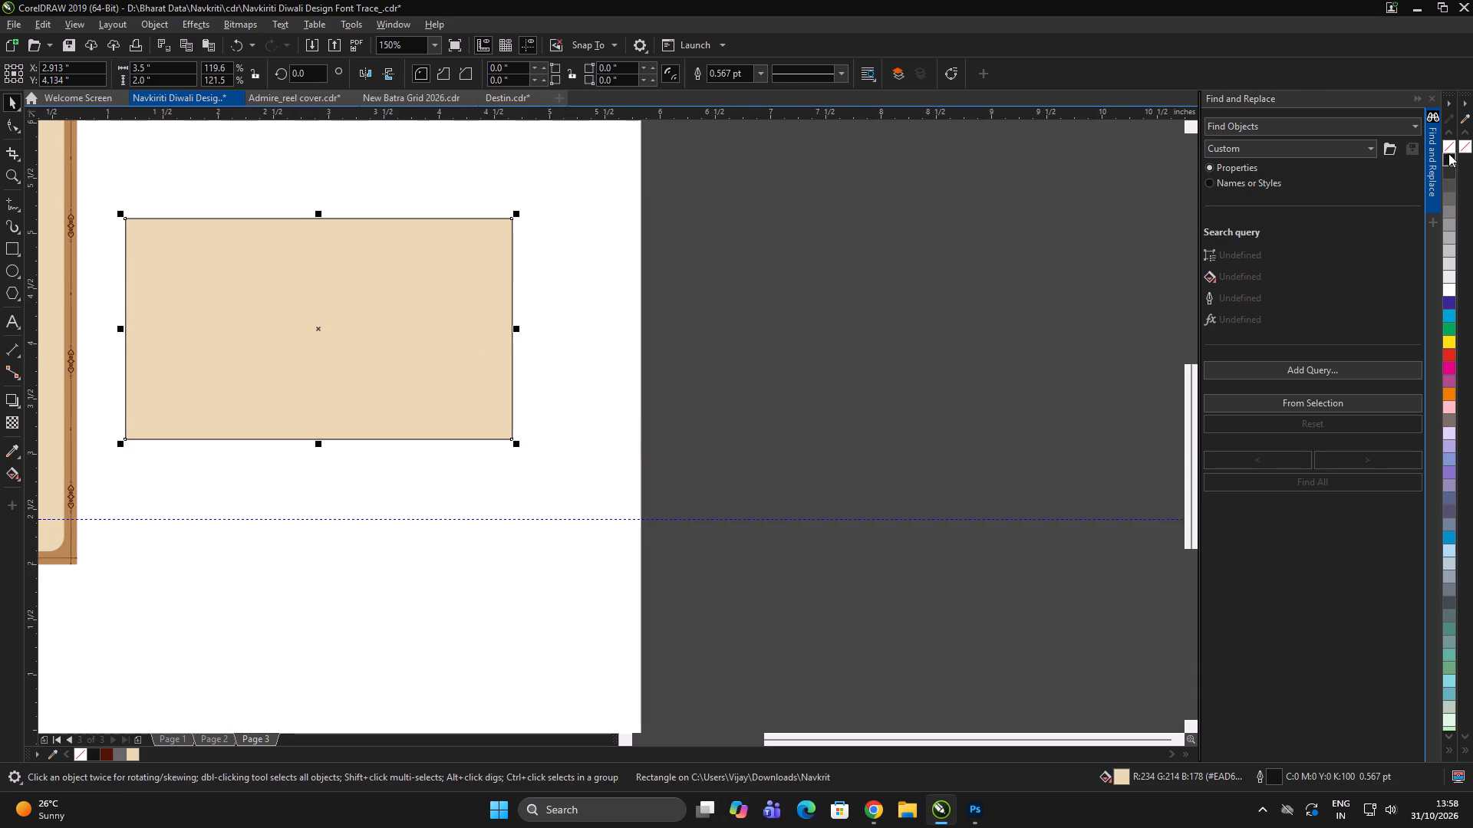
pyautogui.rightClick(1450, 146)
pyautogui.scroll(-1, 784, 308)
pyautogui.doubleClick(818, 307)
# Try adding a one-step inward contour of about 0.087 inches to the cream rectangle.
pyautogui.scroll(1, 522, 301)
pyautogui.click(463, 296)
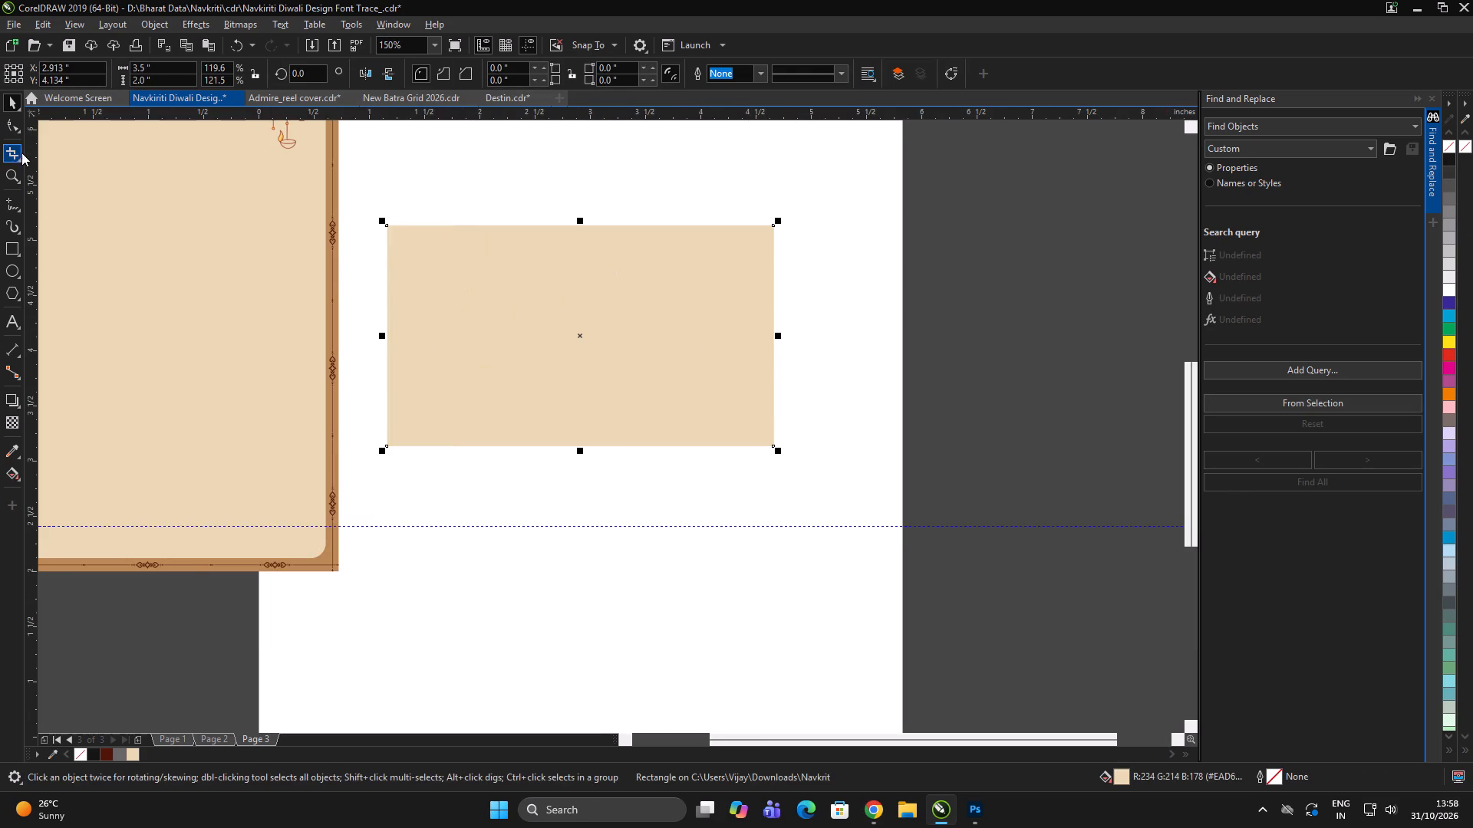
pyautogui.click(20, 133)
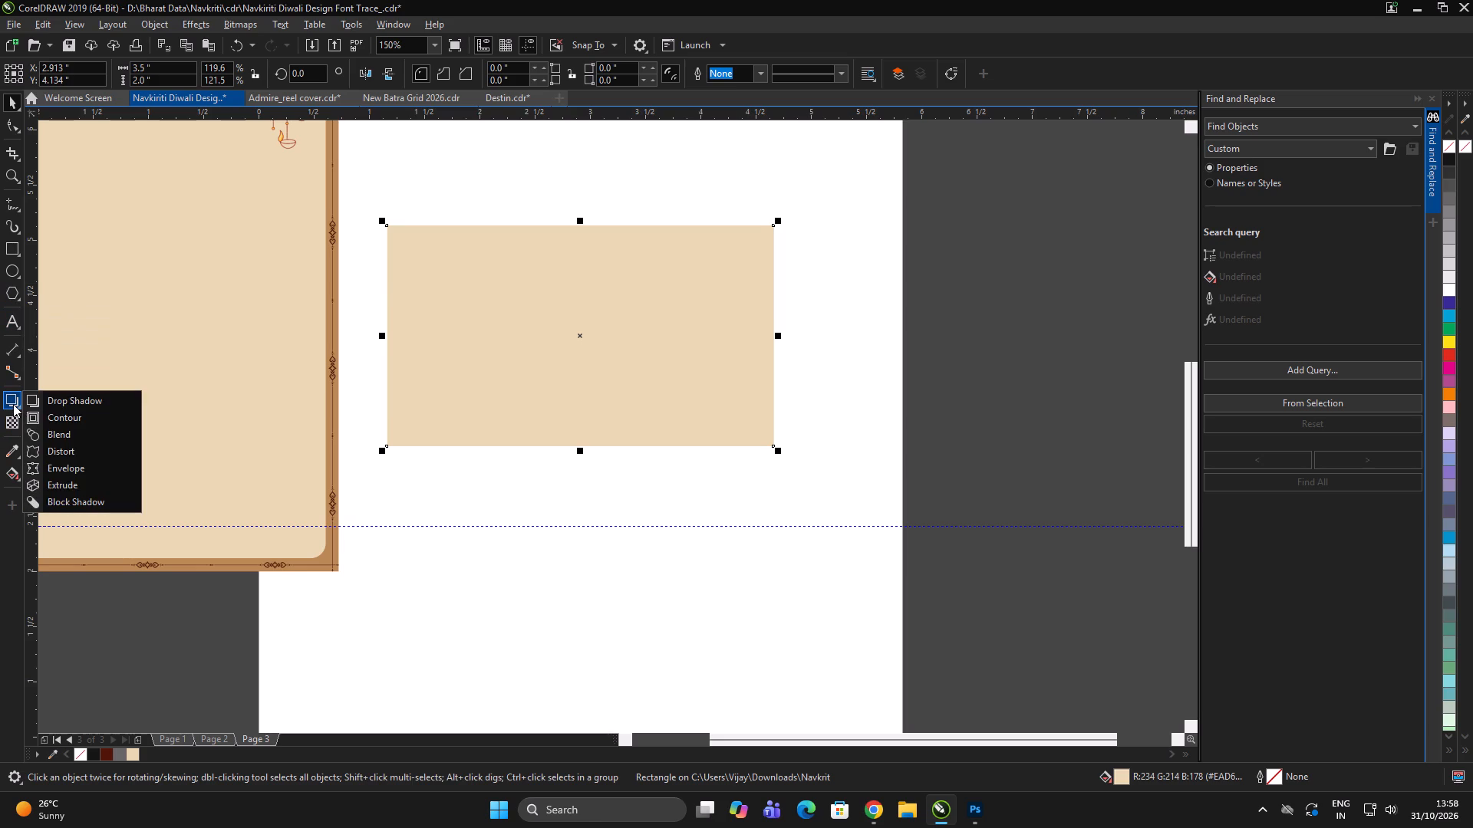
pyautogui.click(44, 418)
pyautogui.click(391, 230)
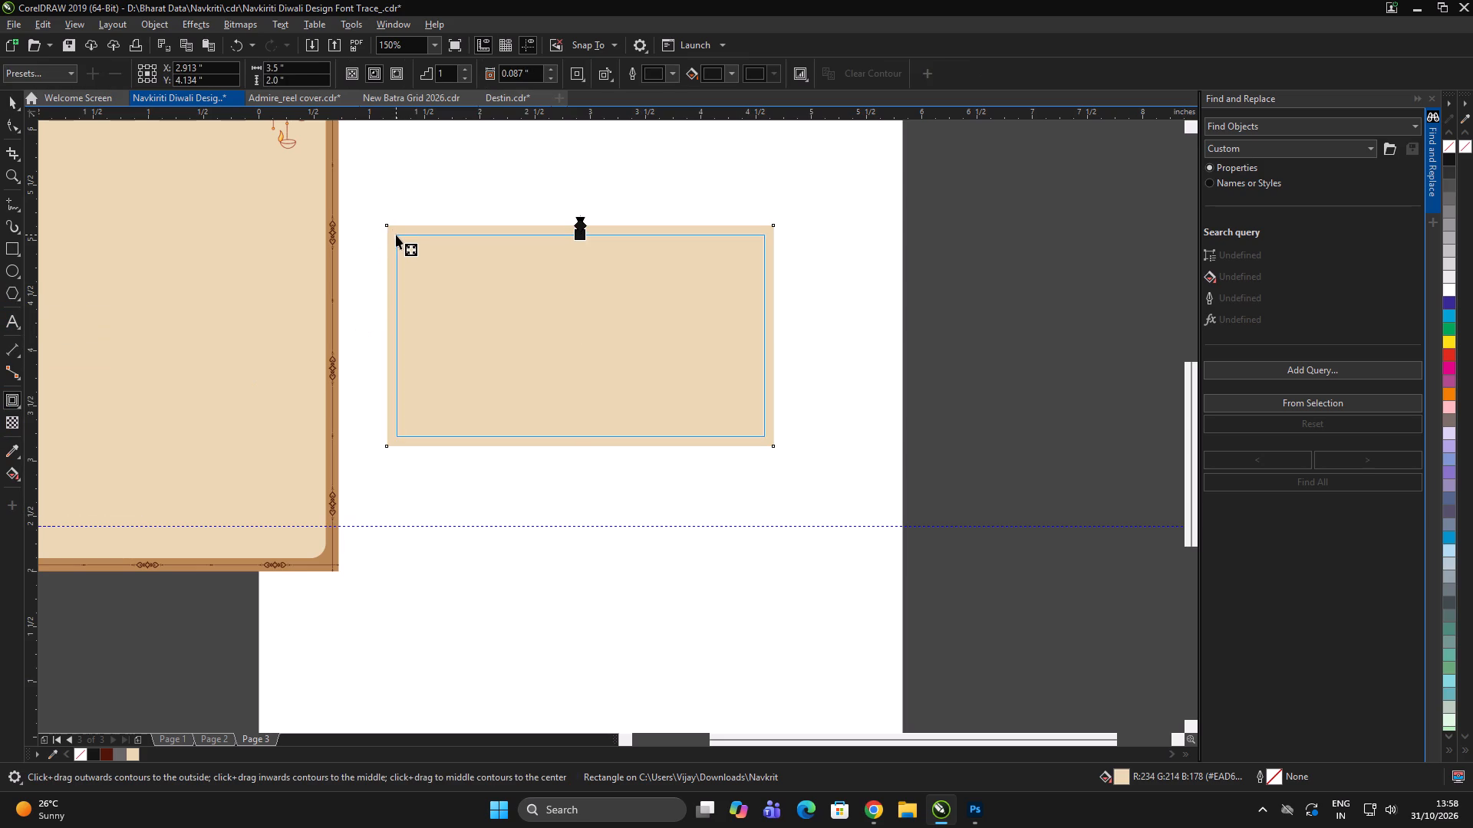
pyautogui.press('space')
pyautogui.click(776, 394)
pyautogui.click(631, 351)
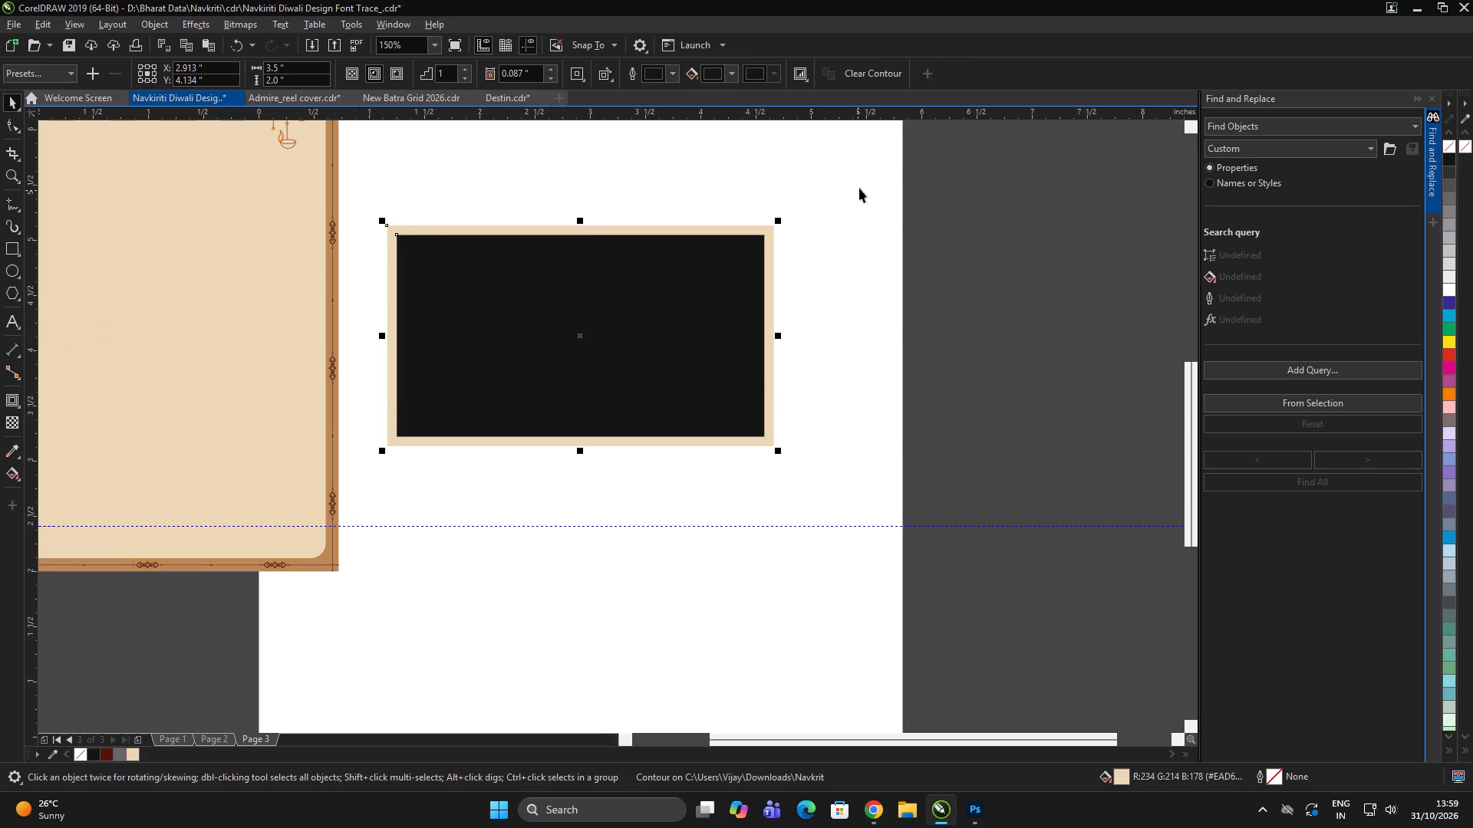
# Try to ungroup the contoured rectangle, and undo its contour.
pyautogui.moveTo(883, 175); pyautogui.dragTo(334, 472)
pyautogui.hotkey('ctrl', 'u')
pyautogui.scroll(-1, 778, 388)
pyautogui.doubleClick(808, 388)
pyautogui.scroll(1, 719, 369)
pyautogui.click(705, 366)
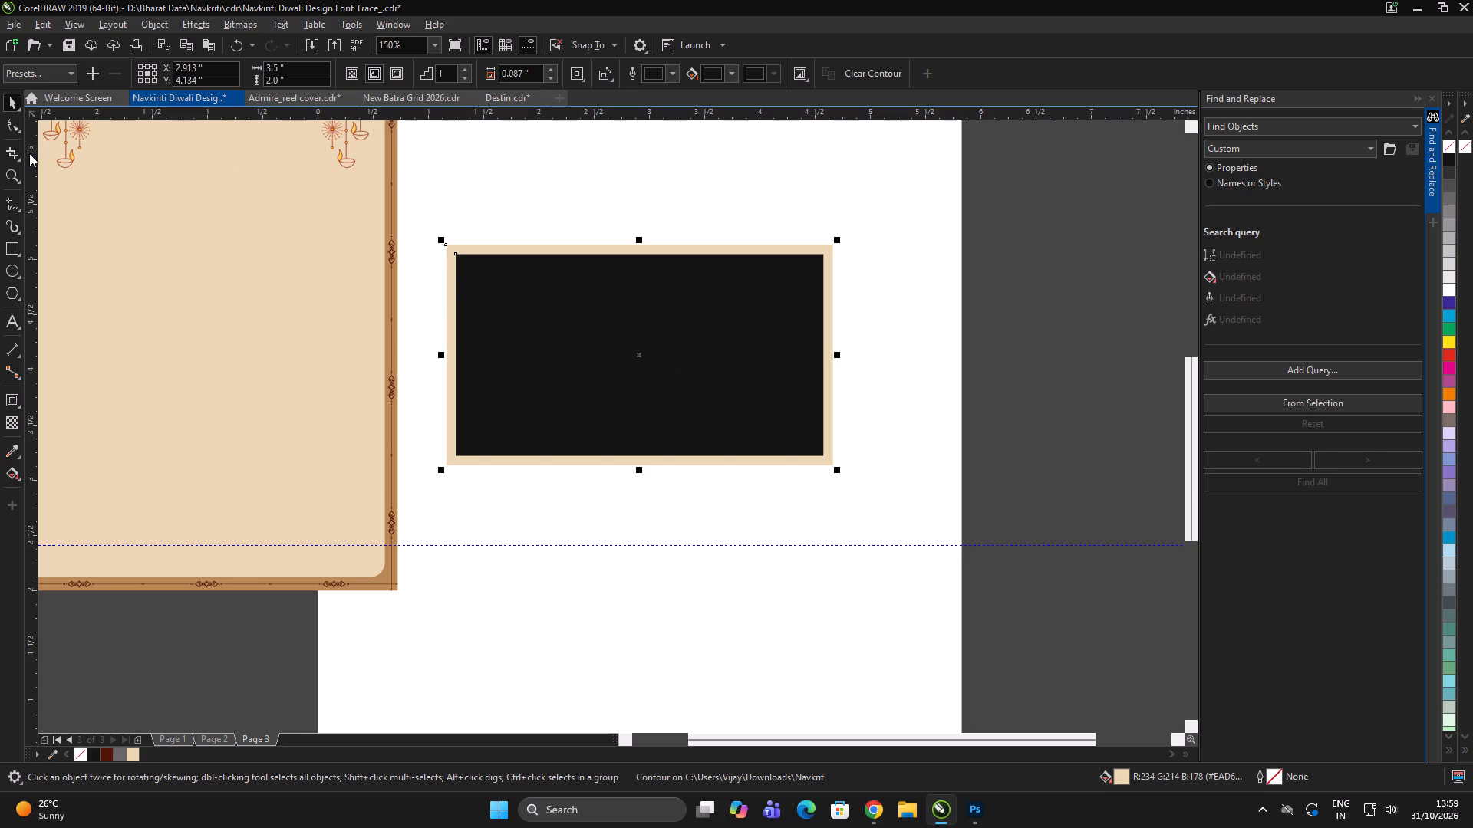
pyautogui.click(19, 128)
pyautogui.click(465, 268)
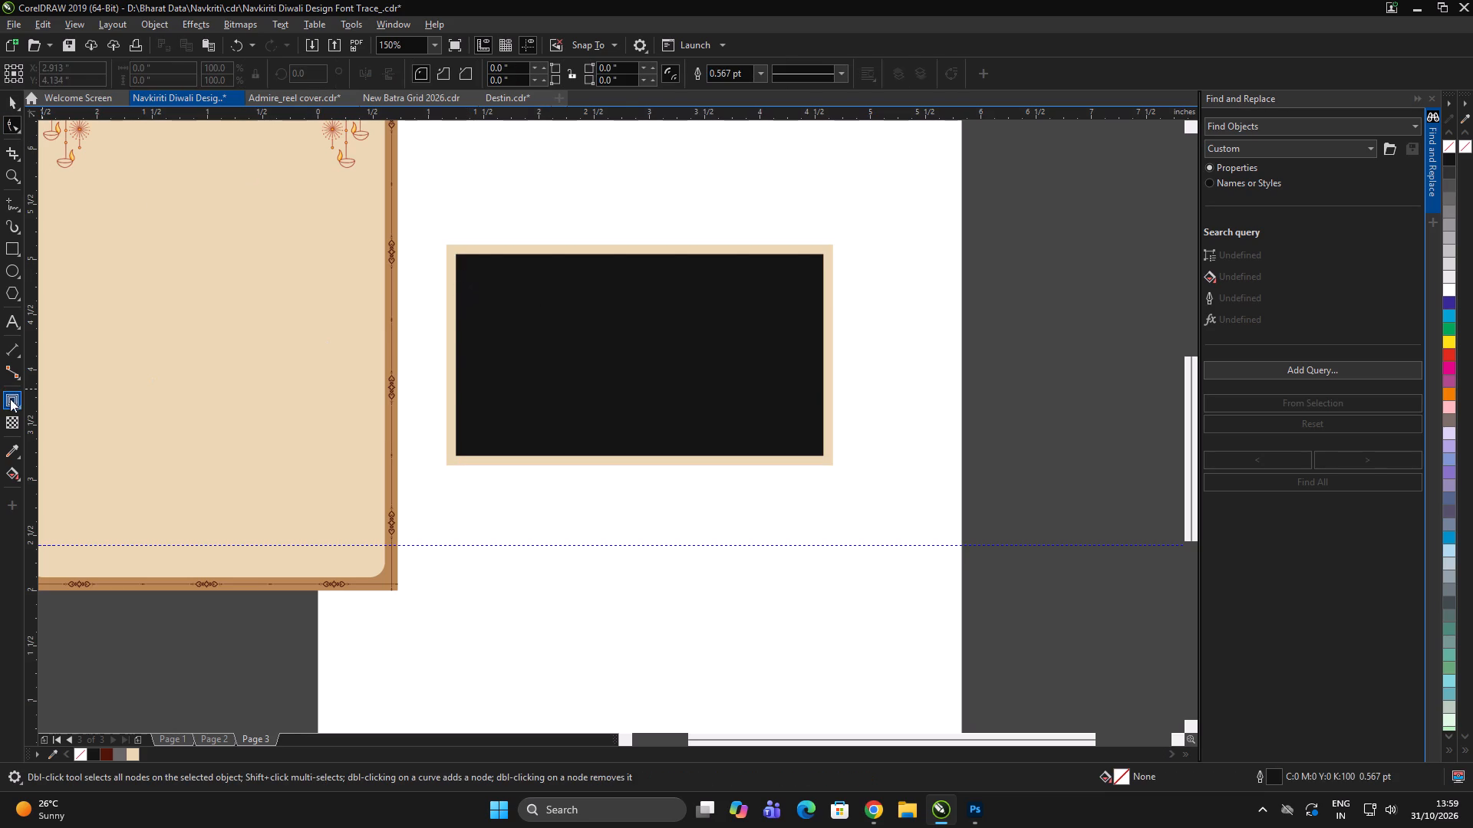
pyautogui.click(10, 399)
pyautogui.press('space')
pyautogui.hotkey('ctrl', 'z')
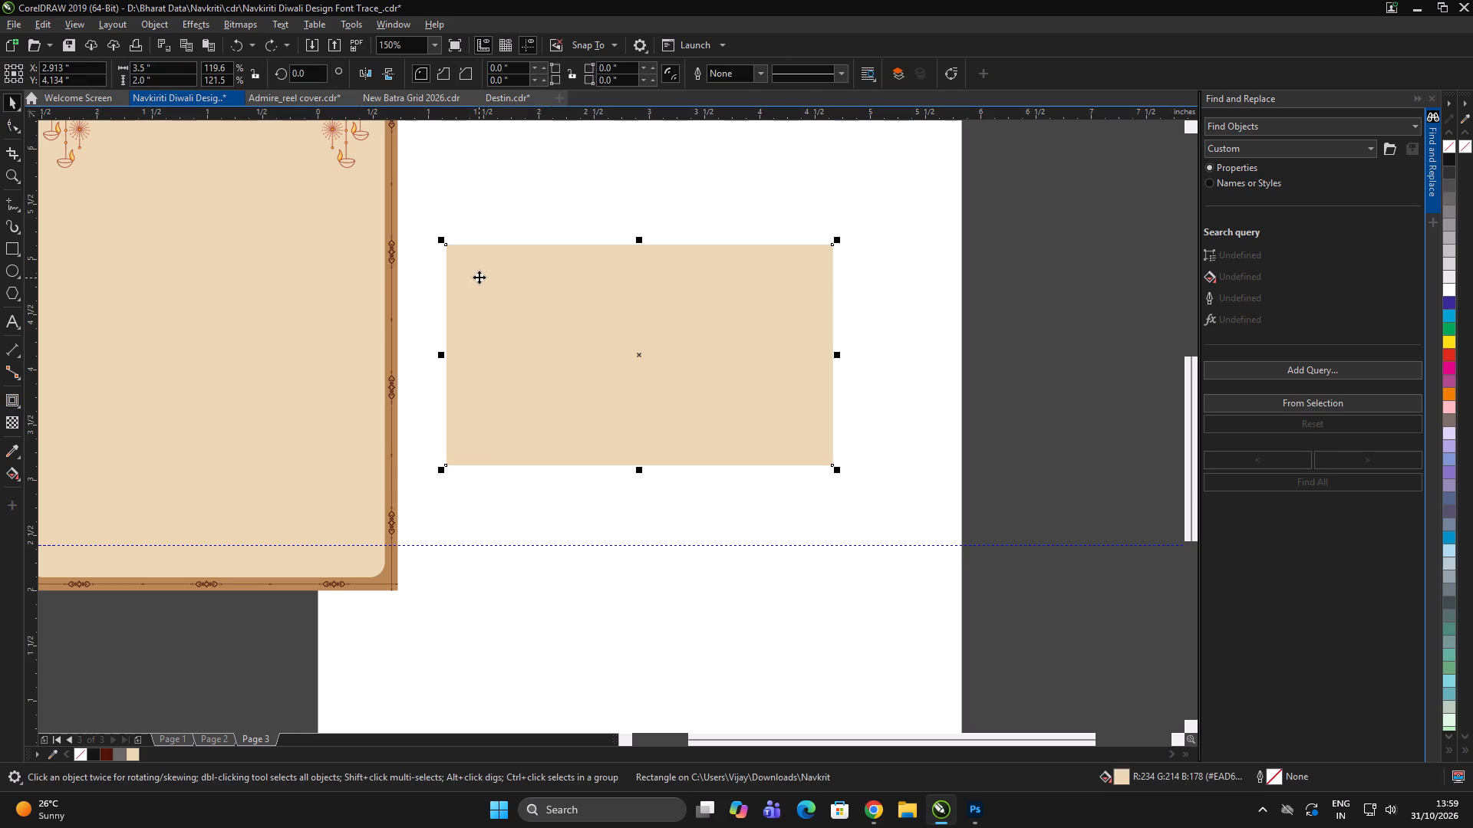
# Add a one-step inward contour of about 0.135 inches to the cream rectangle.
pyautogui.click(9, 399)
pyautogui.scroll(1, 465, 257)
pyautogui.moveTo(440, 240); pyautogui.dragTo(449, 248)
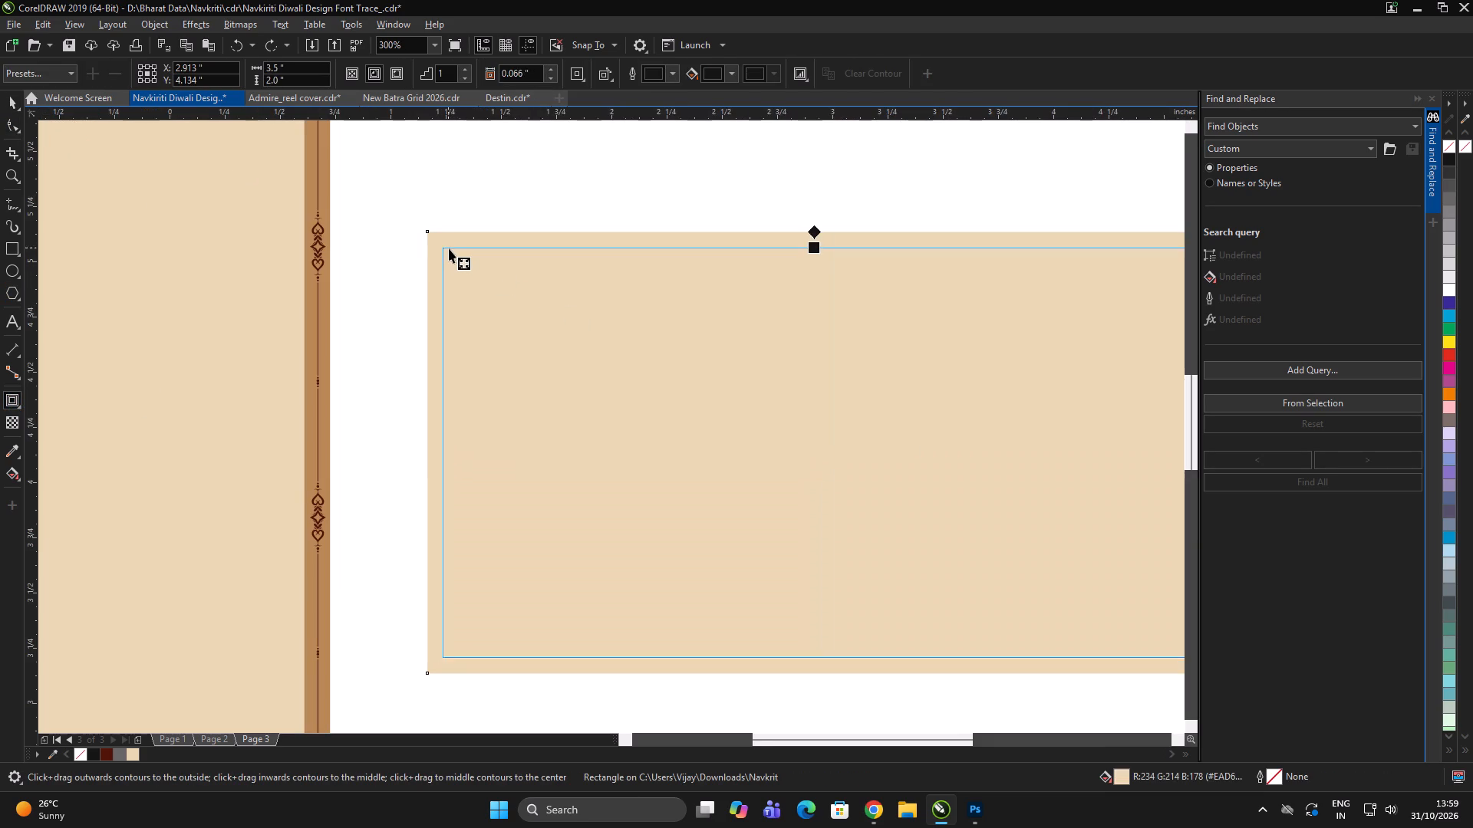
pyautogui.moveTo(449, 248); pyautogui.dragTo(458, 261)
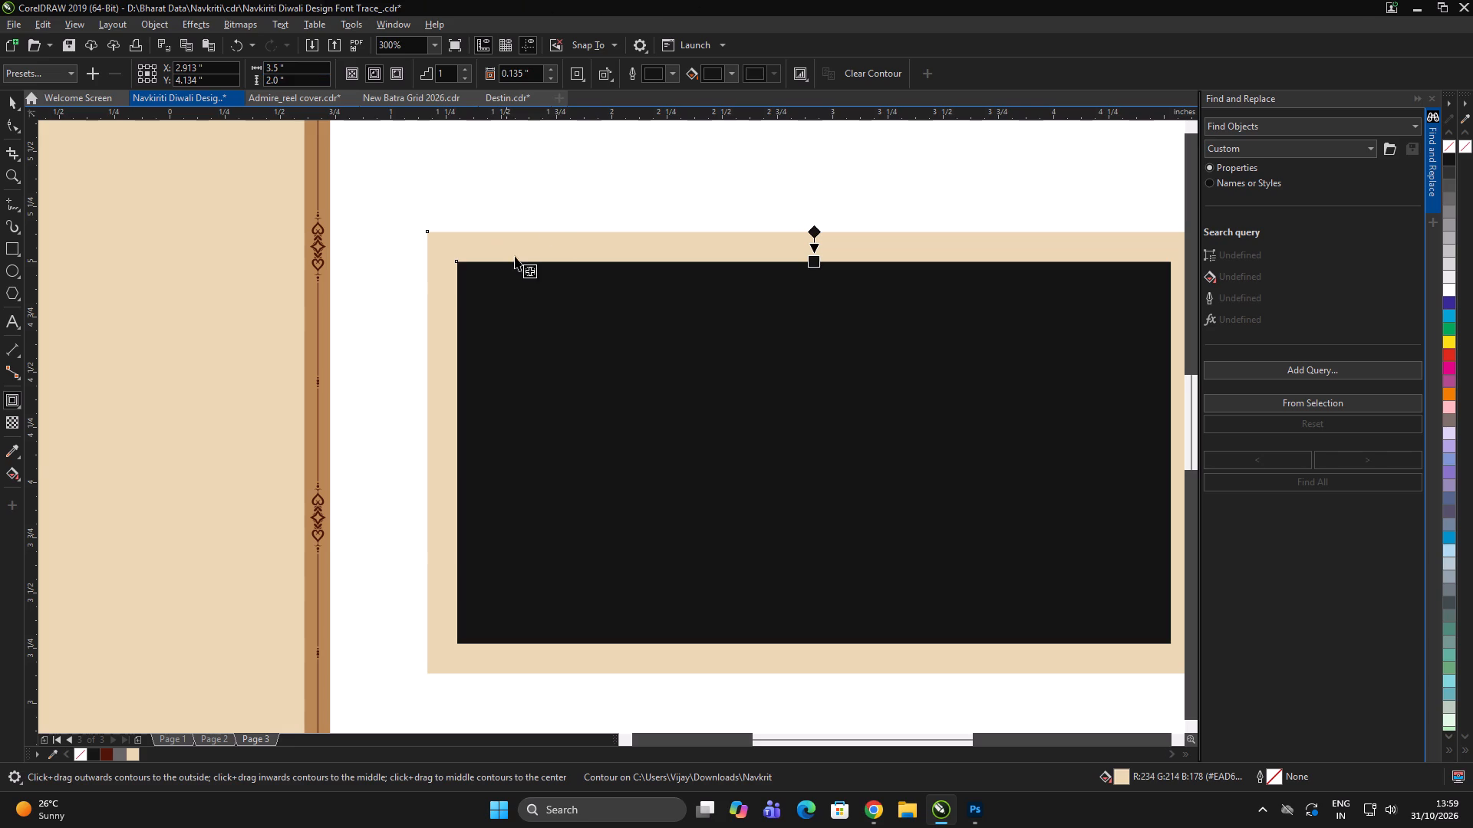
pyautogui.scroll(-2, 766, 179)
pyautogui.scroll(1, 829, 237)
# Break the contour apart from the rectangle and ungroup it into separate inner and outer rectangles.
pyautogui.press('space')
pyautogui.click(996, 261)
pyautogui.click(843, 260)
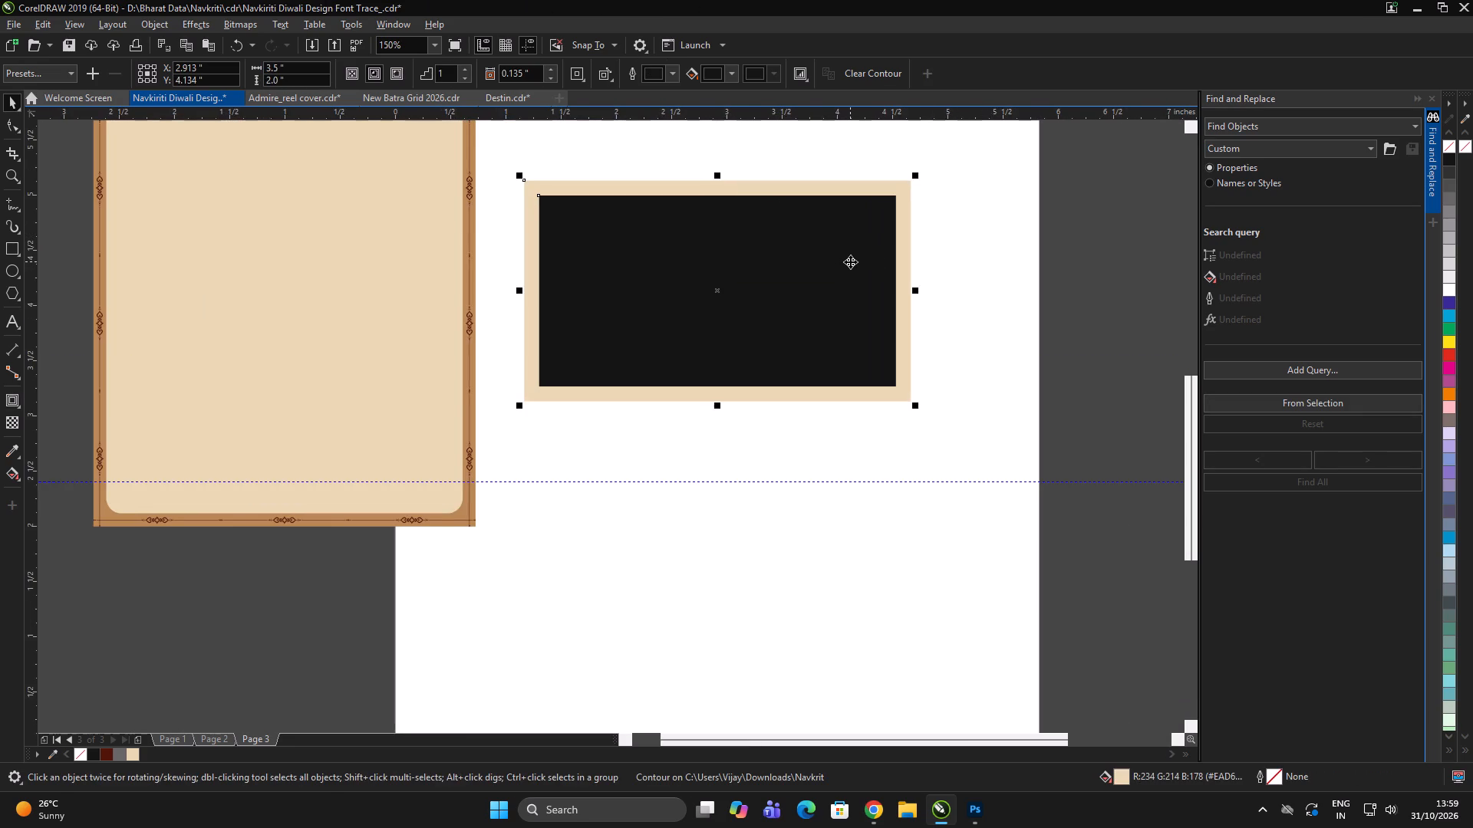
pyautogui.hotkey('ctrl', 'k')
pyautogui.hotkey('ctrl', 'u')
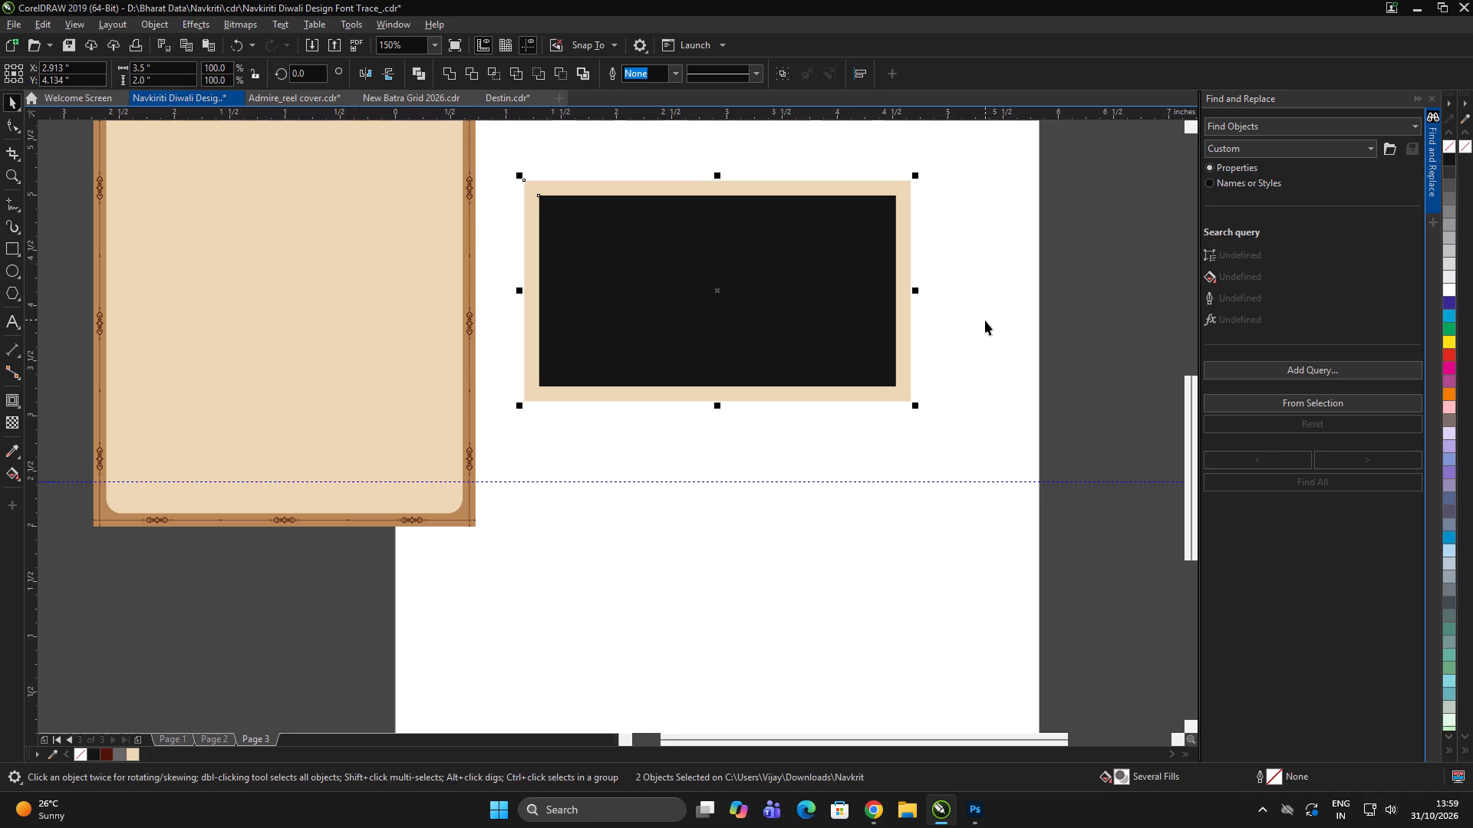
pyautogui.doubleClick(985, 320)
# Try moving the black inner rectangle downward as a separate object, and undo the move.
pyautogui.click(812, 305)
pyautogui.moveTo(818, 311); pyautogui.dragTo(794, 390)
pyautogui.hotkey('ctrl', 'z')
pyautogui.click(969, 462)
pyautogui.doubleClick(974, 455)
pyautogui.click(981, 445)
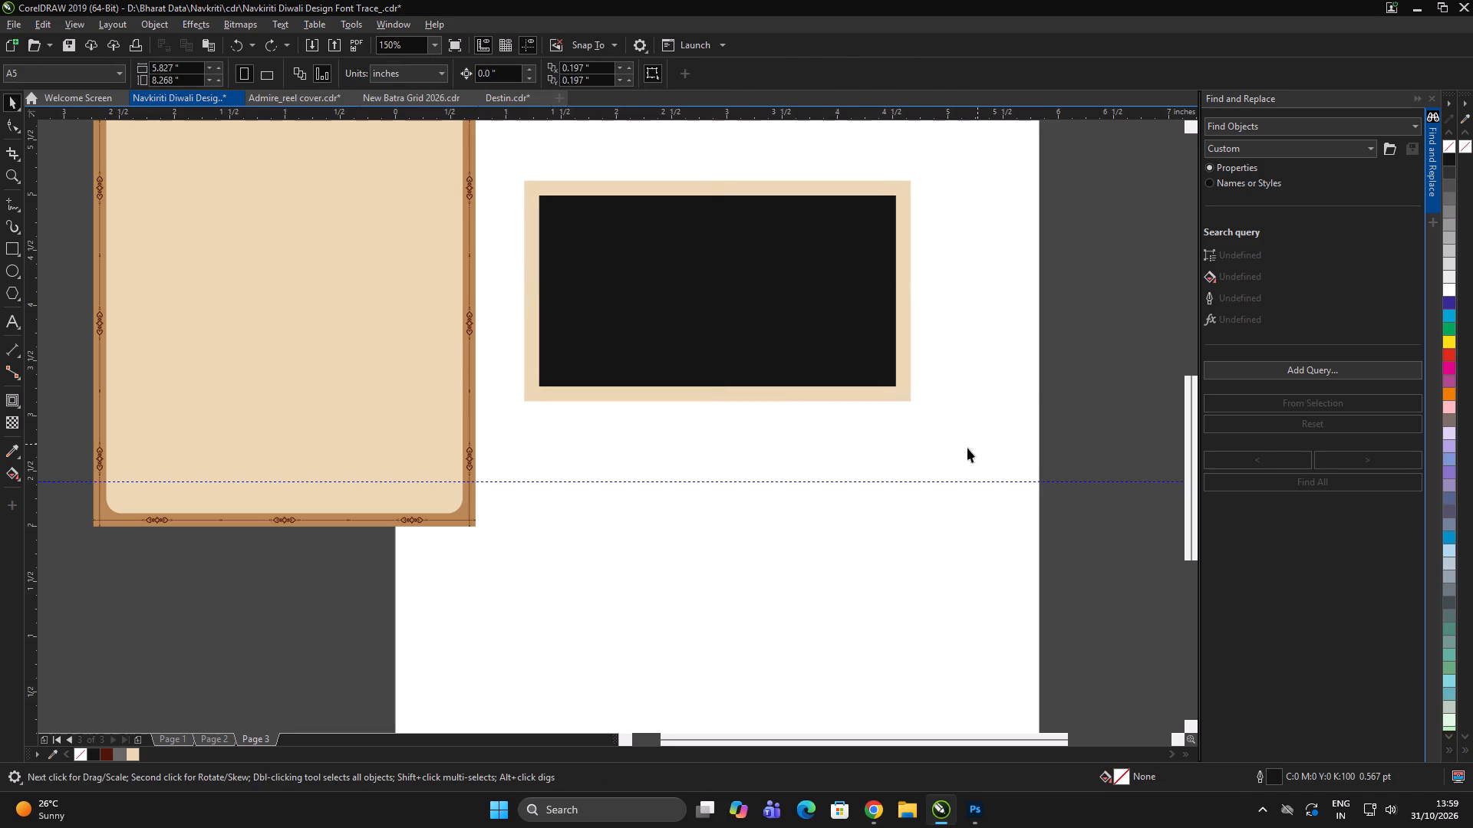
# Sample the brown border colour from the bordered background and apply it to the outer rectangle.
pyautogui.click(16, 451)
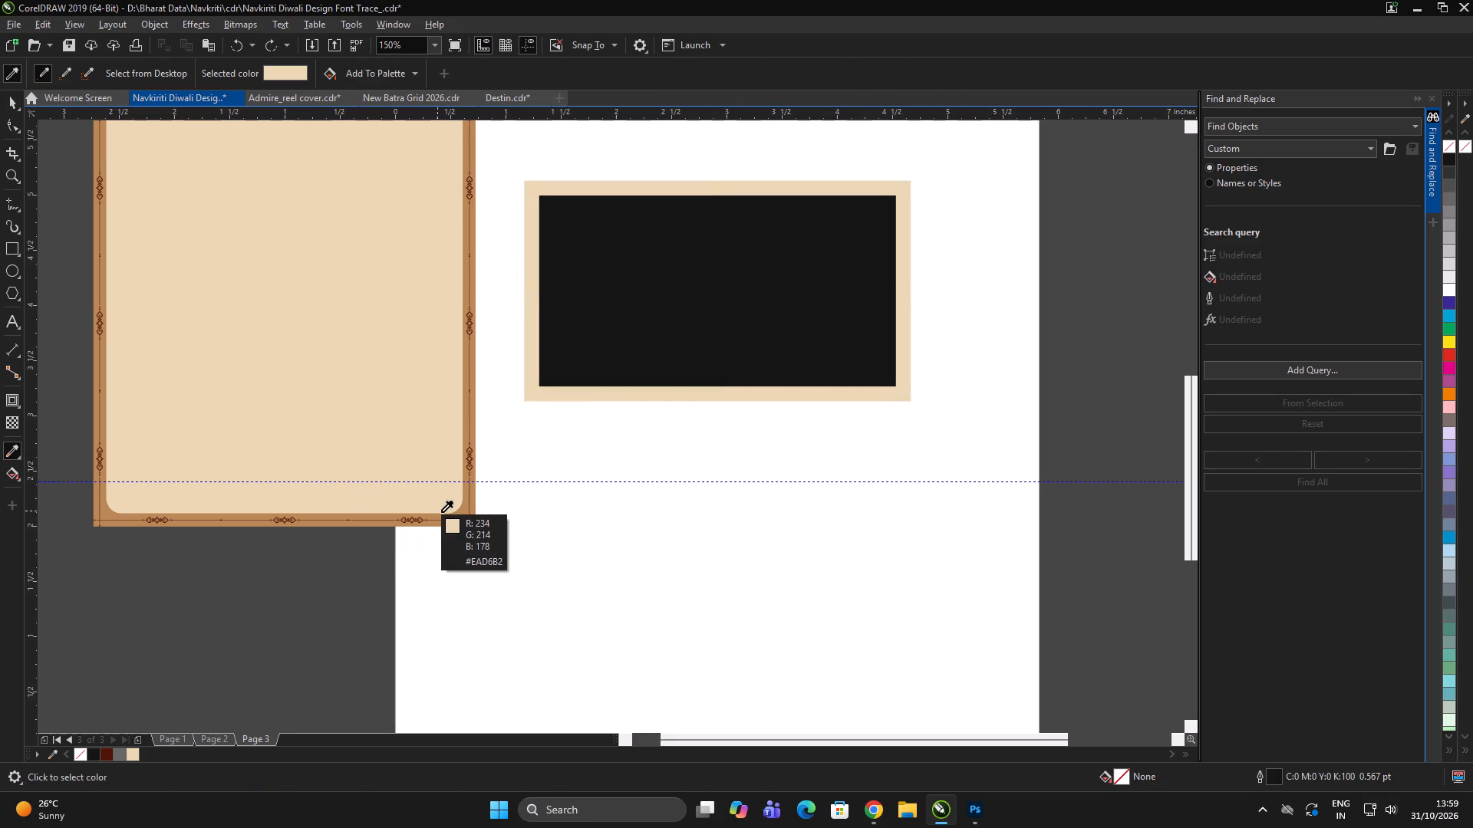
pyautogui.click(456, 514)
pyautogui.scroll(1, 614, 393)
pyautogui.click(601, 393)
pyautogui.scroll(1, 510, 396)
pyautogui.scroll(-3, 503, 401)
pyautogui.press('space')
pyautogui.doubleClick(572, 520)
pyautogui.click(589, 514)
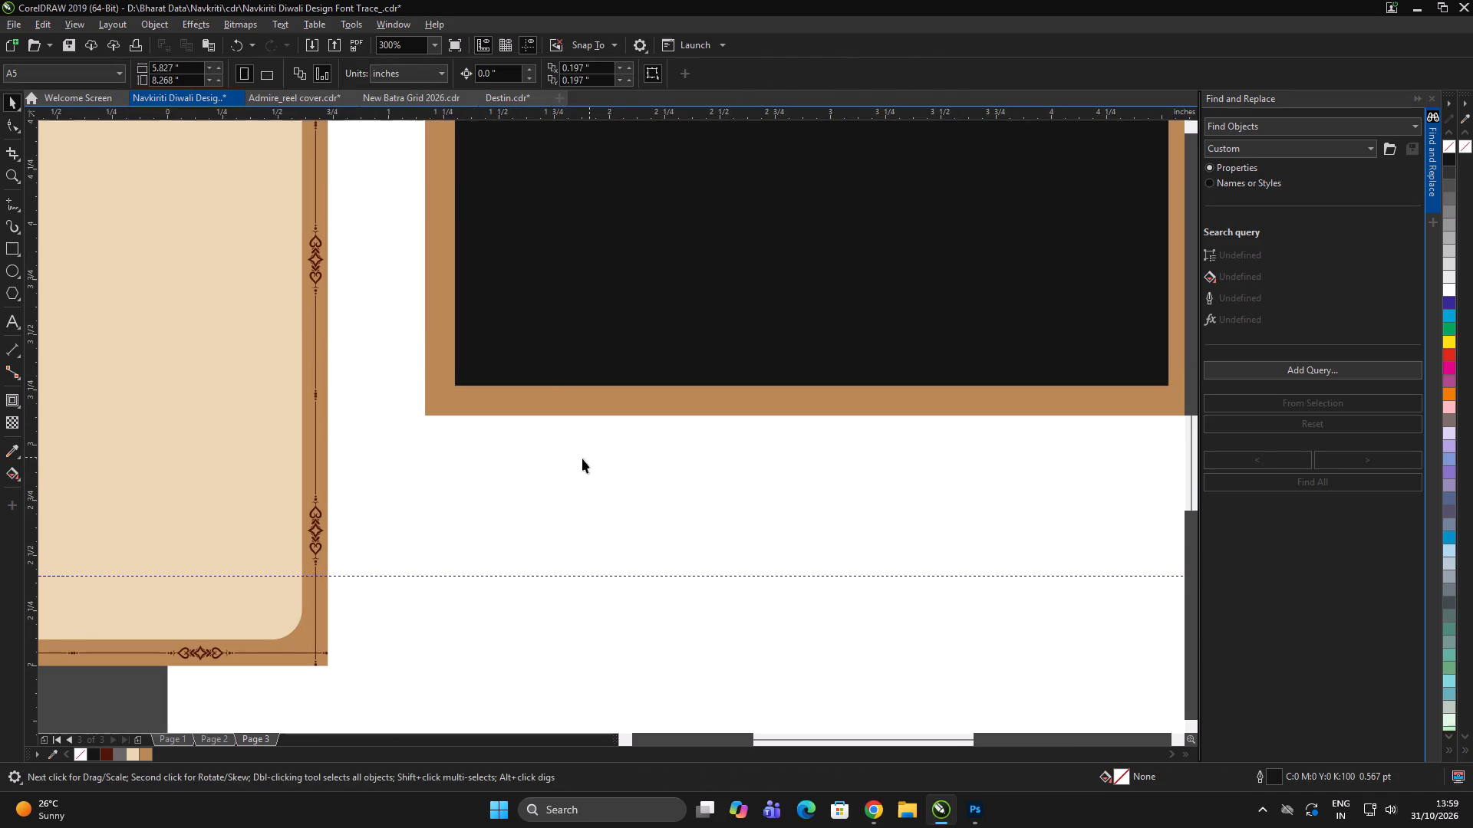
# Sample the cream colour from the bordered background and apply it to the black inner rectangle.
pyautogui.click(5, 453)
pyautogui.click(92, 443)
pyautogui.click(661, 271)
pyautogui.press('space')
pyautogui.click(594, 518)
pyautogui.scroll(-2, 632, 452)
pyautogui.doubleClick(634, 550)
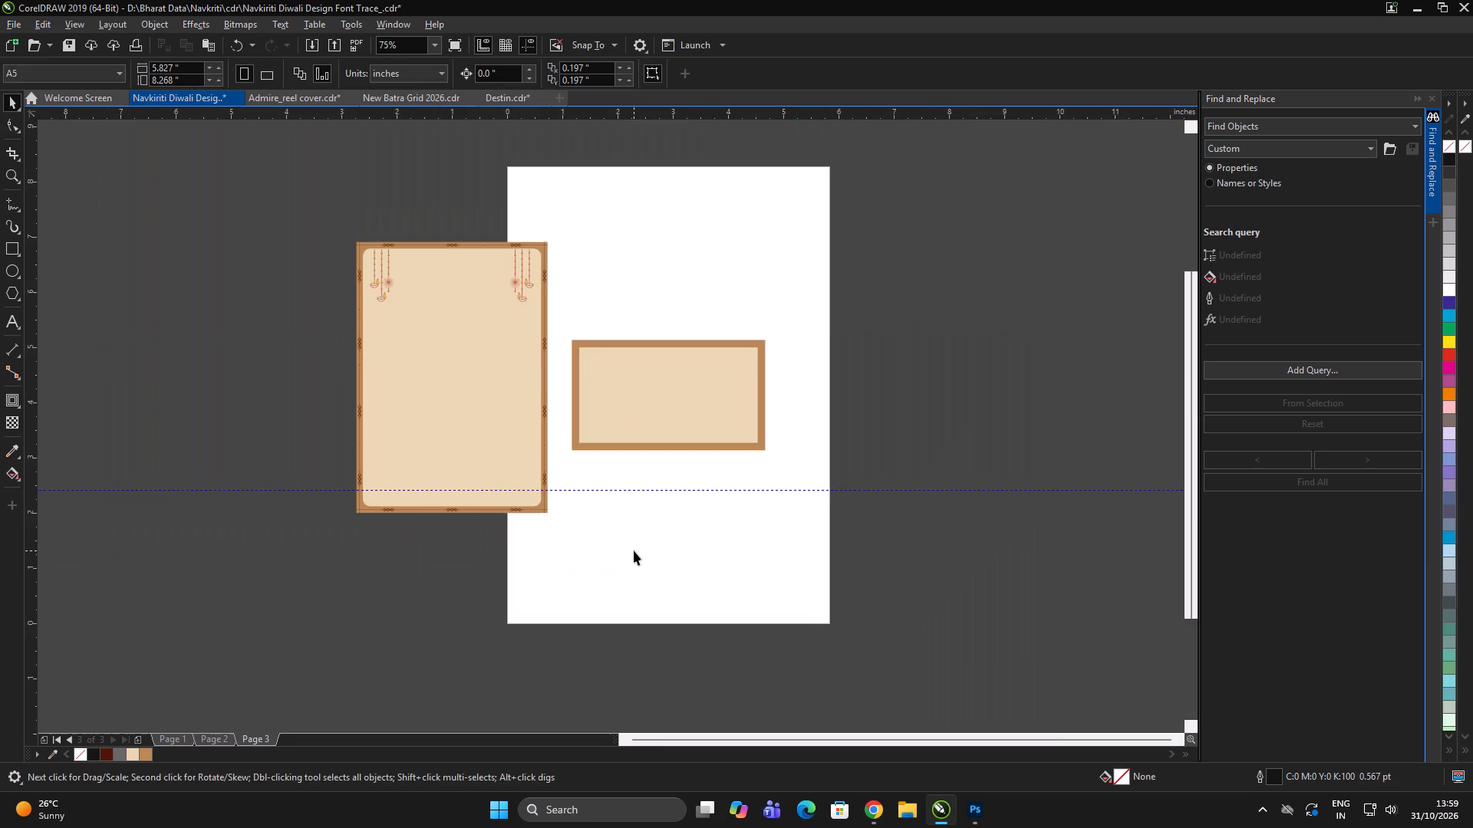
# Ungroup the ornamental border of the bordered background into separate objects, undoing the trial move of the border.
pyautogui.scroll(1, 463, 199)
pyautogui.moveTo(174, 232); pyautogui.dragTo(744, 300)
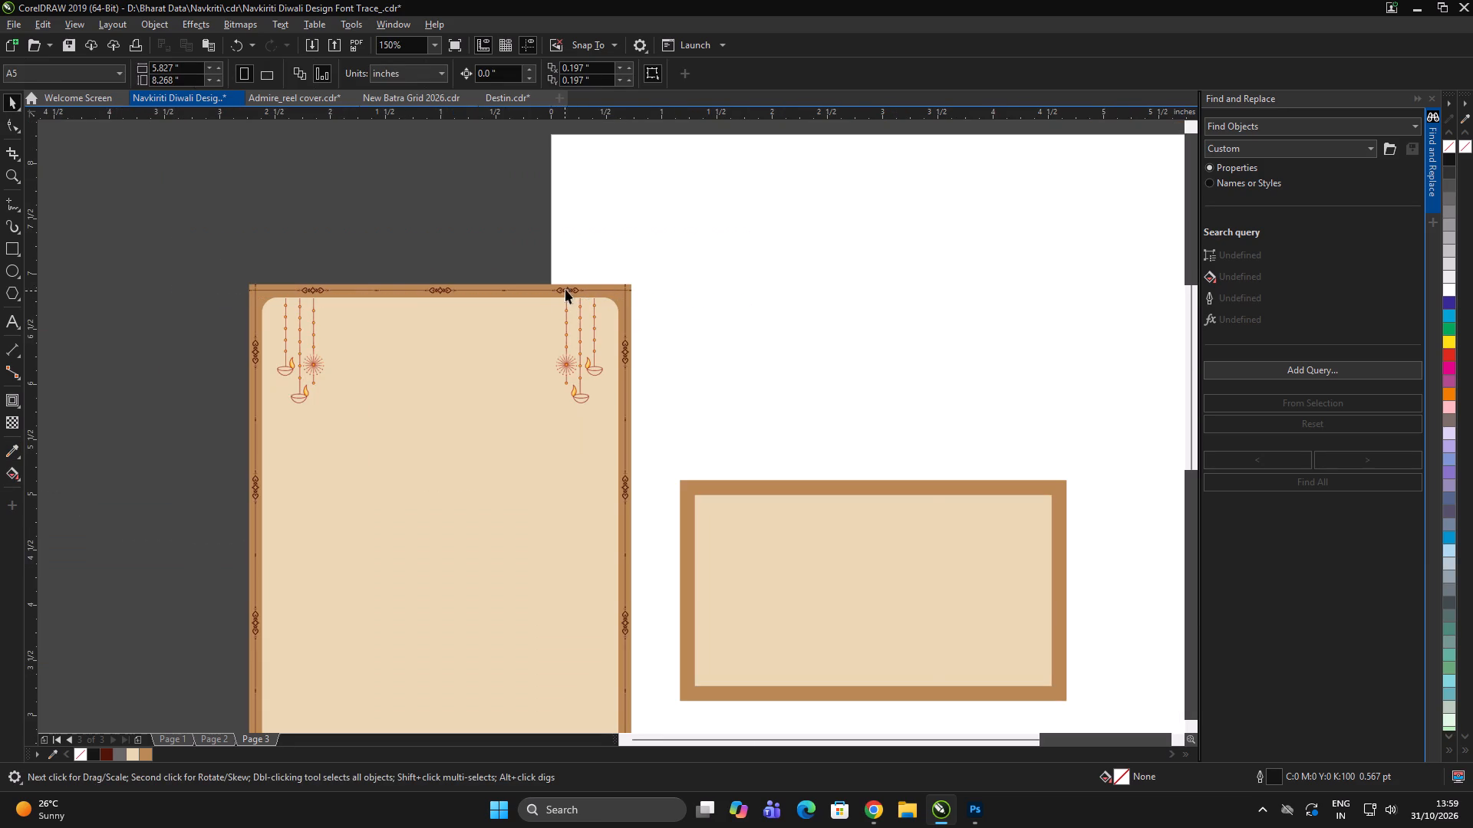
pyautogui.click(567, 287)
pyautogui.moveTo(571, 290); pyautogui.dragTo(861, 245)
pyautogui.hotkey('ctrl', 'z')
pyautogui.hotkey('ctrl', 'u')
# Copy the top ornament strip of the bordered background onto the blank page area just above the brown-bordered card.
pyautogui.keyDown('ctrl'); pyautogui.click(749, 237); pyautogui.keyUp('ctrl')
pyautogui.moveTo(809, 235); pyautogui.dragTo(274, 271)
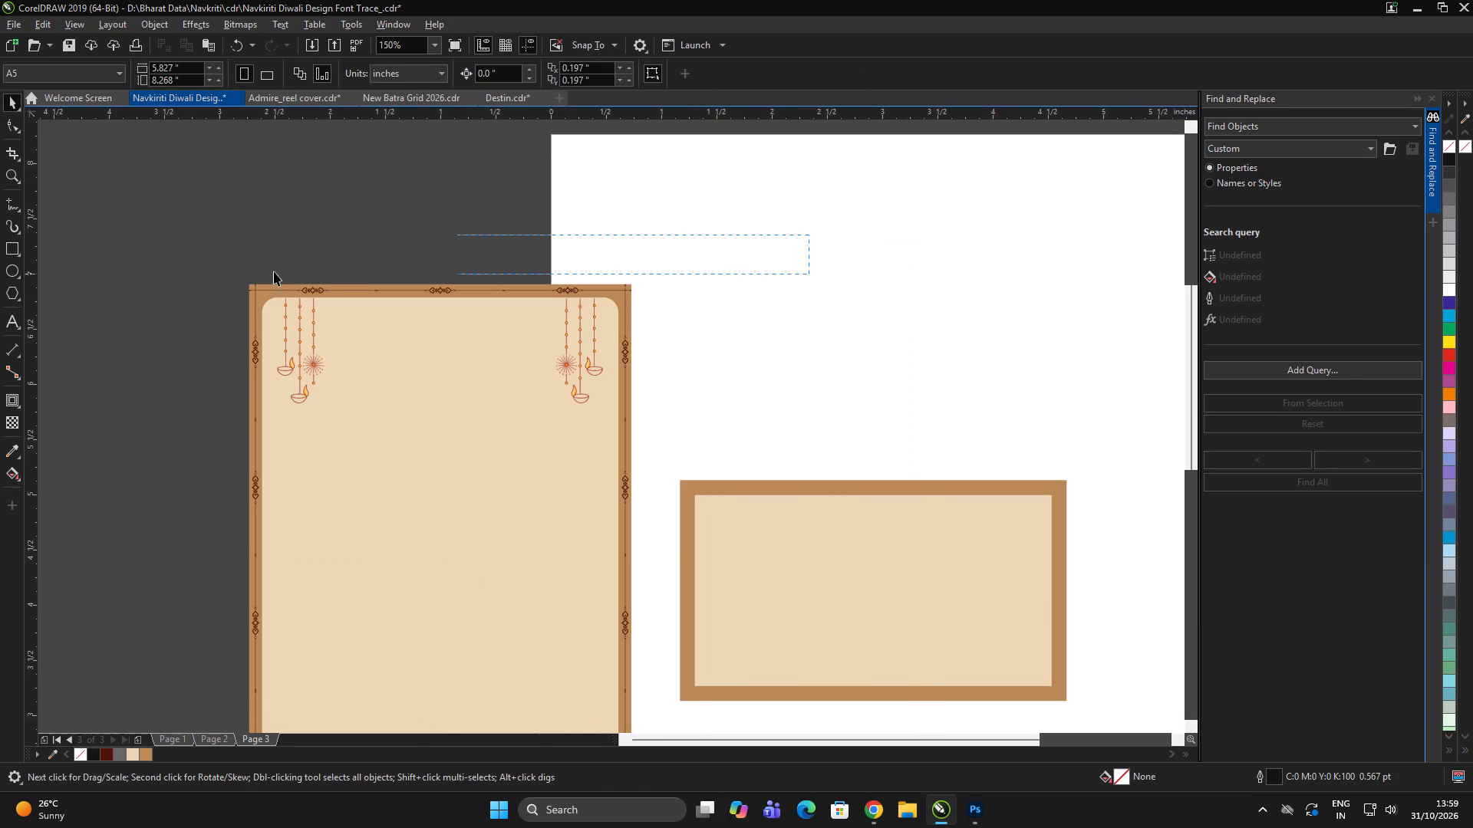
pyautogui.moveTo(274, 271); pyautogui.dragTo(150, 303)
pyautogui.moveTo(443, 293); pyautogui.dragTo(1036, 282)
pyautogui.rightClick(1037, 282)
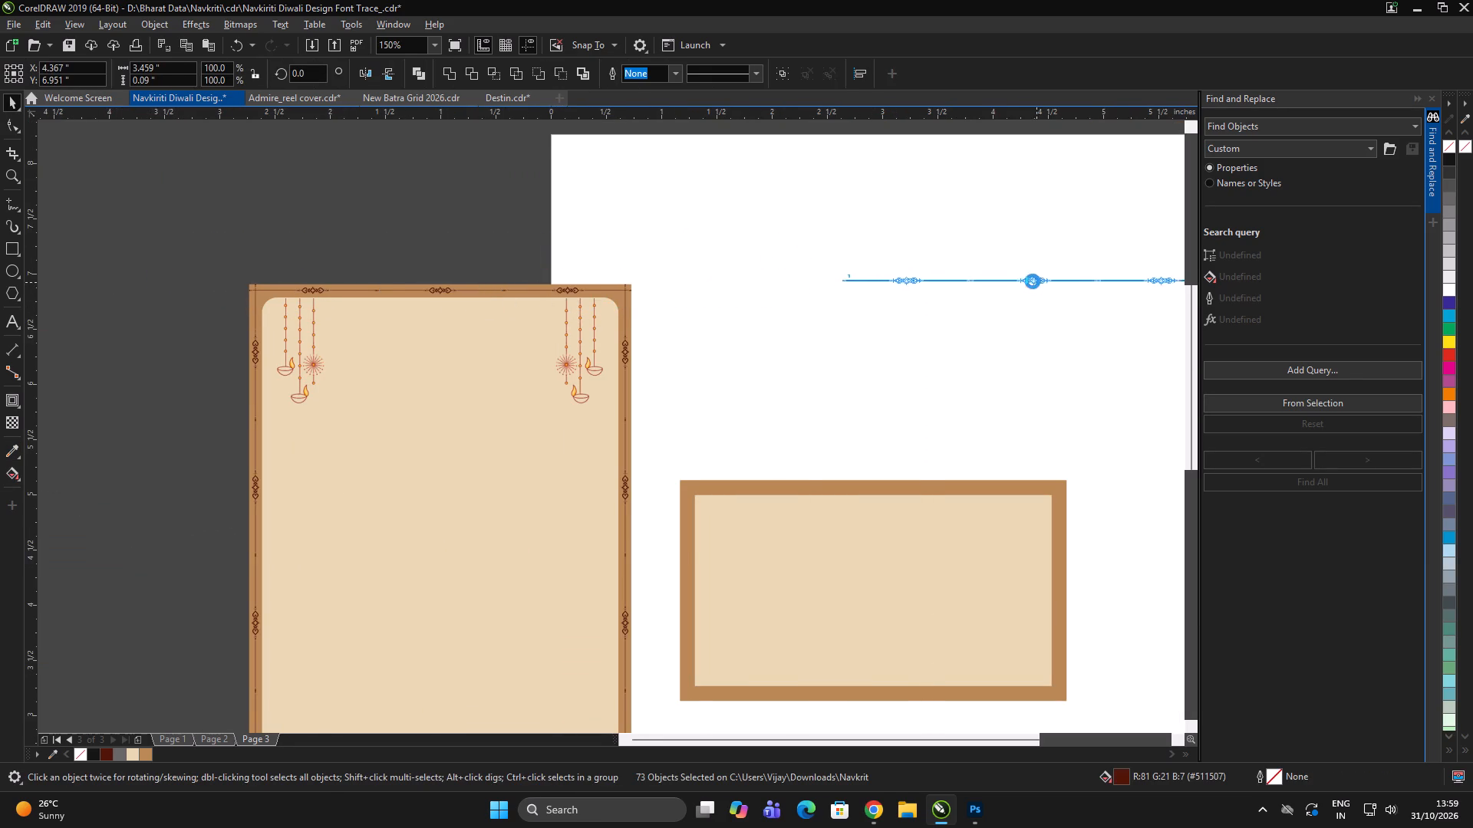
pyautogui.scroll(1, 950, 276)
pyautogui.scroll(-2, 821, 283)
pyautogui.scroll(3, 916, 279)
pyautogui.scroll(-2, 875, 307)
pyautogui.moveTo(836, 307); pyautogui.dragTo(779, 339)
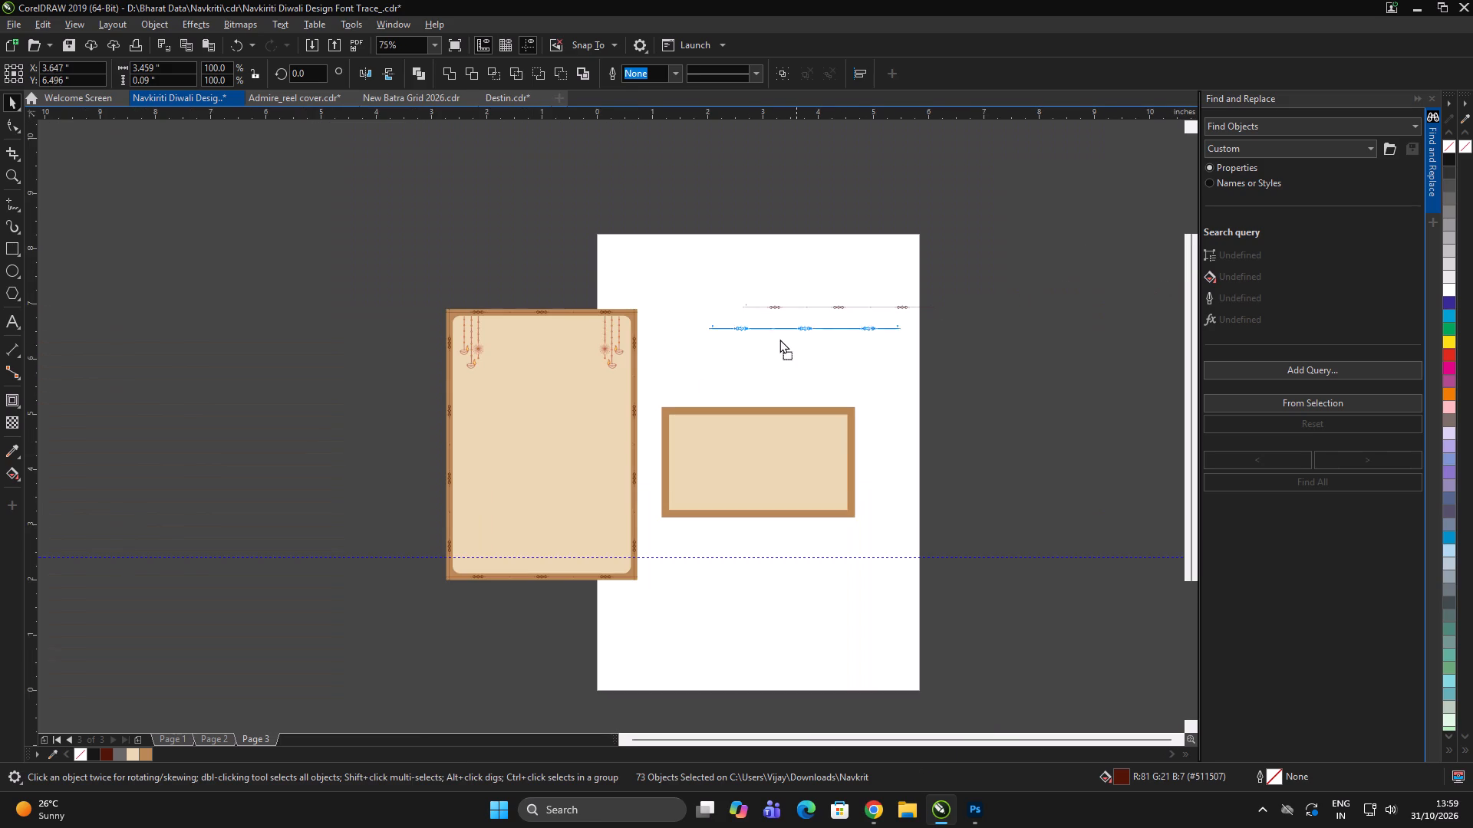
pyautogui.moveTo(779, 339); pyautogui.dragTo(772, 340)
# Delete the two stray stacked dots above the left end of the copied ornament strip.
pyautogui.scroll(2, 771, 338)
pyautogui.click(783, 252)
pyautogui.moveTo(783, 252); pyautogui.dragTo(773, 258)
pyautogui.scroll(2, 446, 323)
pyautogui.moveTo(427, 299); pyautogui.dragTo(334, 379)
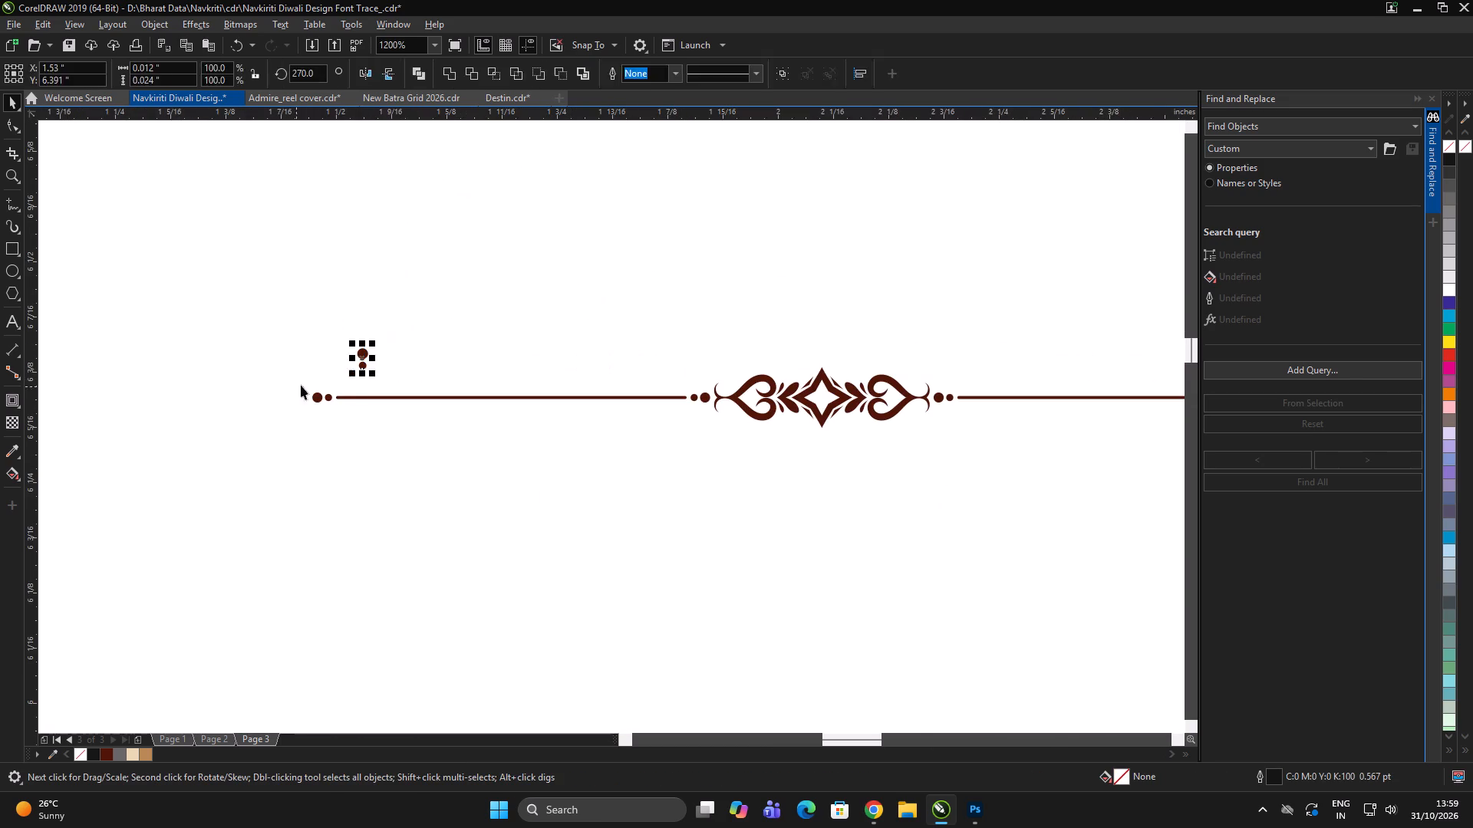
pyautogui.press('Delete')
# Delete the two stray stacked dots above the right end of the copied ornament strip.
pyautogui.scroll(-3, 331, 356)
pyautogui.doubleClick(438, 263)
pyautogui.scroll(-1, 751, 284)
pyautogui.scroll(4, 954, 311)
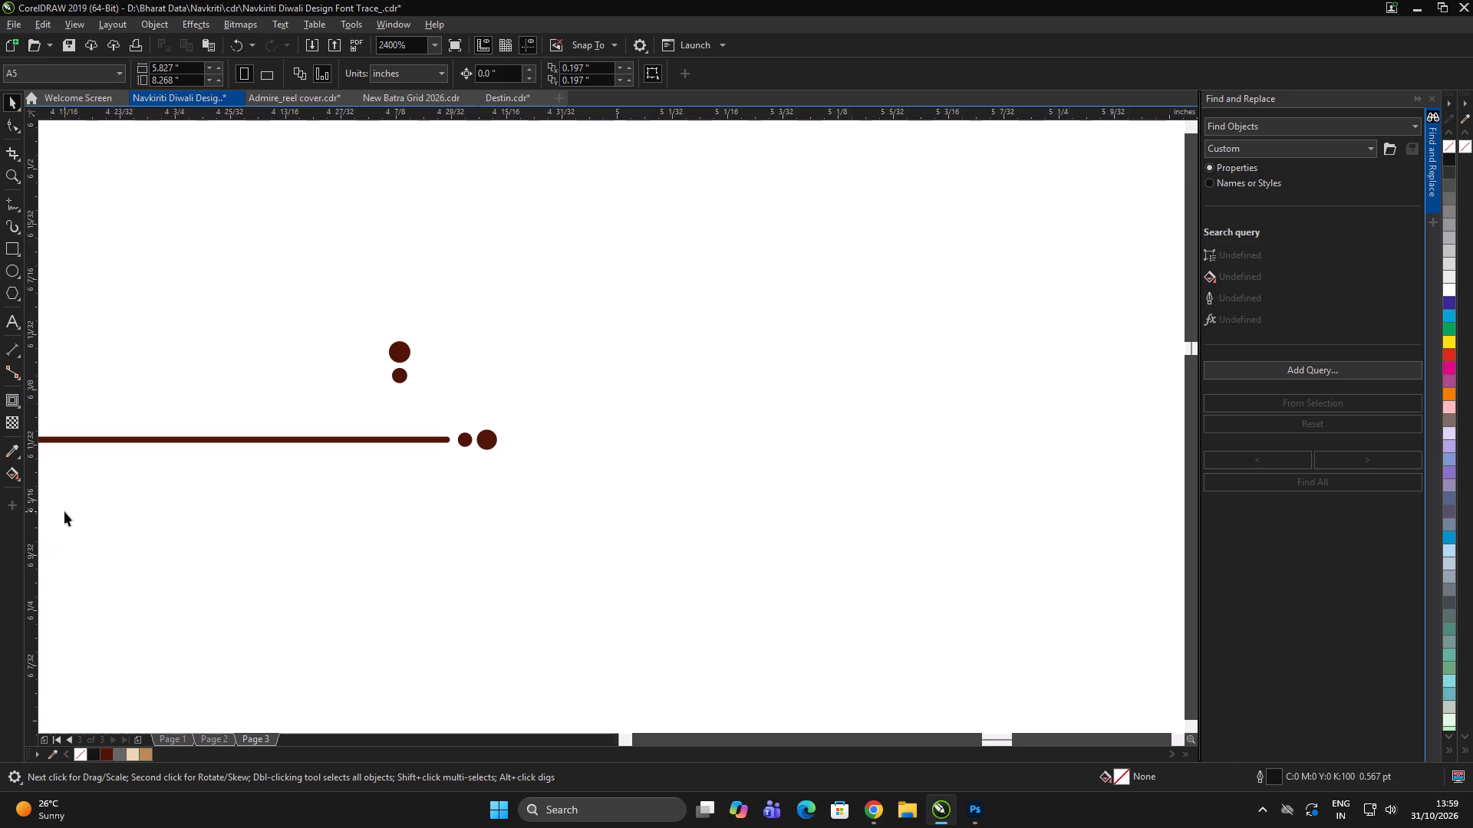
pyautogui.moveTo(510, 290); pyautogui.dragTo(278, 410)
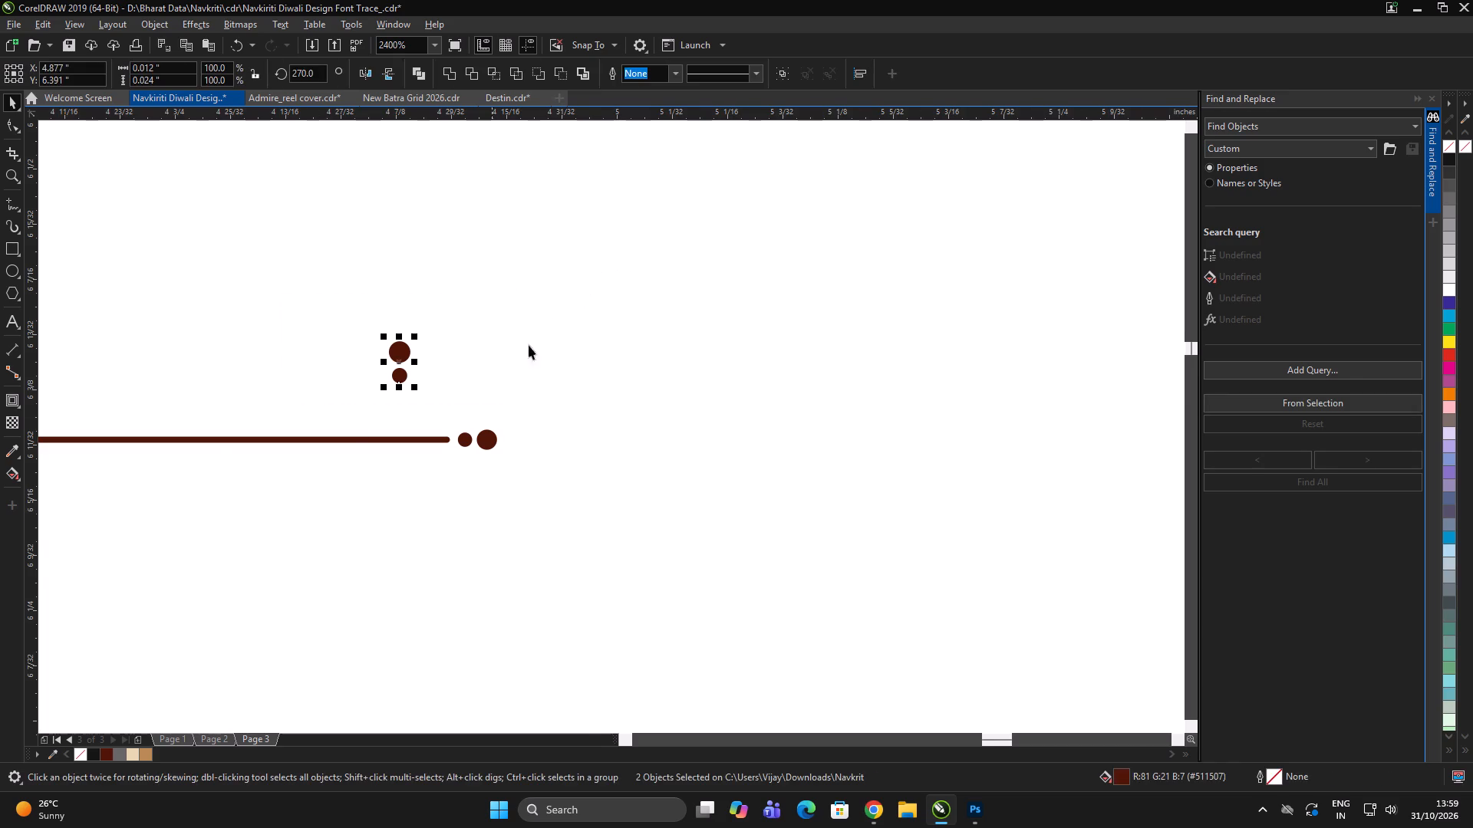
pyautogui.press('Delete')
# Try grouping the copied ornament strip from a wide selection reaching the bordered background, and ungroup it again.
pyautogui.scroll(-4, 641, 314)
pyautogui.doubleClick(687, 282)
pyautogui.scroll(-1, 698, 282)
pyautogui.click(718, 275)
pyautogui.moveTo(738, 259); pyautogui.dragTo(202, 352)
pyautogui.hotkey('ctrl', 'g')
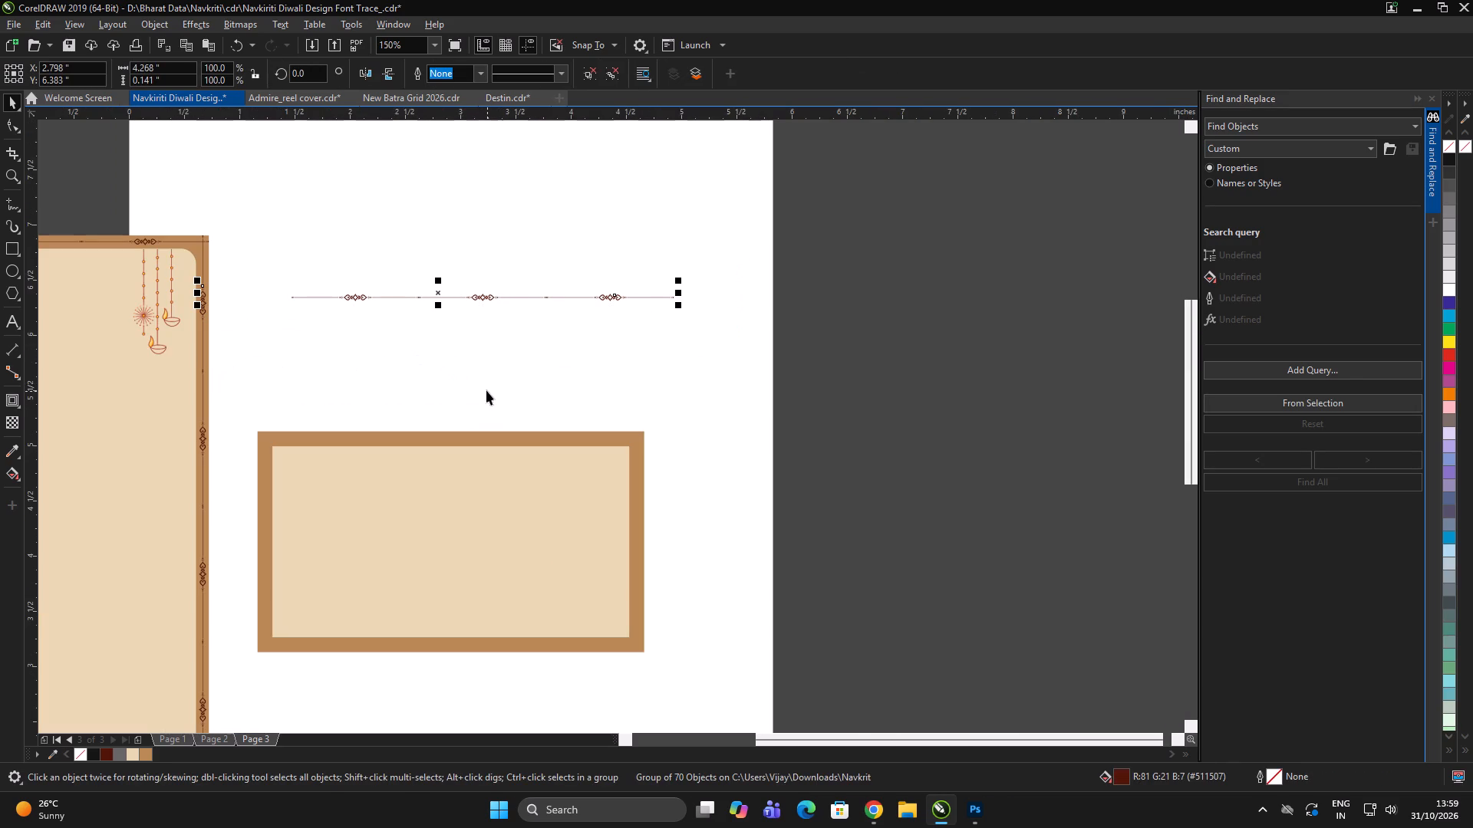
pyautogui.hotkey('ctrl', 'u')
# Group only the objects of the copied ornament strip, leaving out the bordered background's side border.
pyautogui.keyDown('ctrl'); pyautogui.moveTo(811, 294); pyautogui.dragTo(804, 294); pyautogui.keyUp('ctrl')
pyautogui.moveTo(806, 242); pyautogui.dragTo(255, 334)
pyautogui.hotkey('ctrl', 'g')
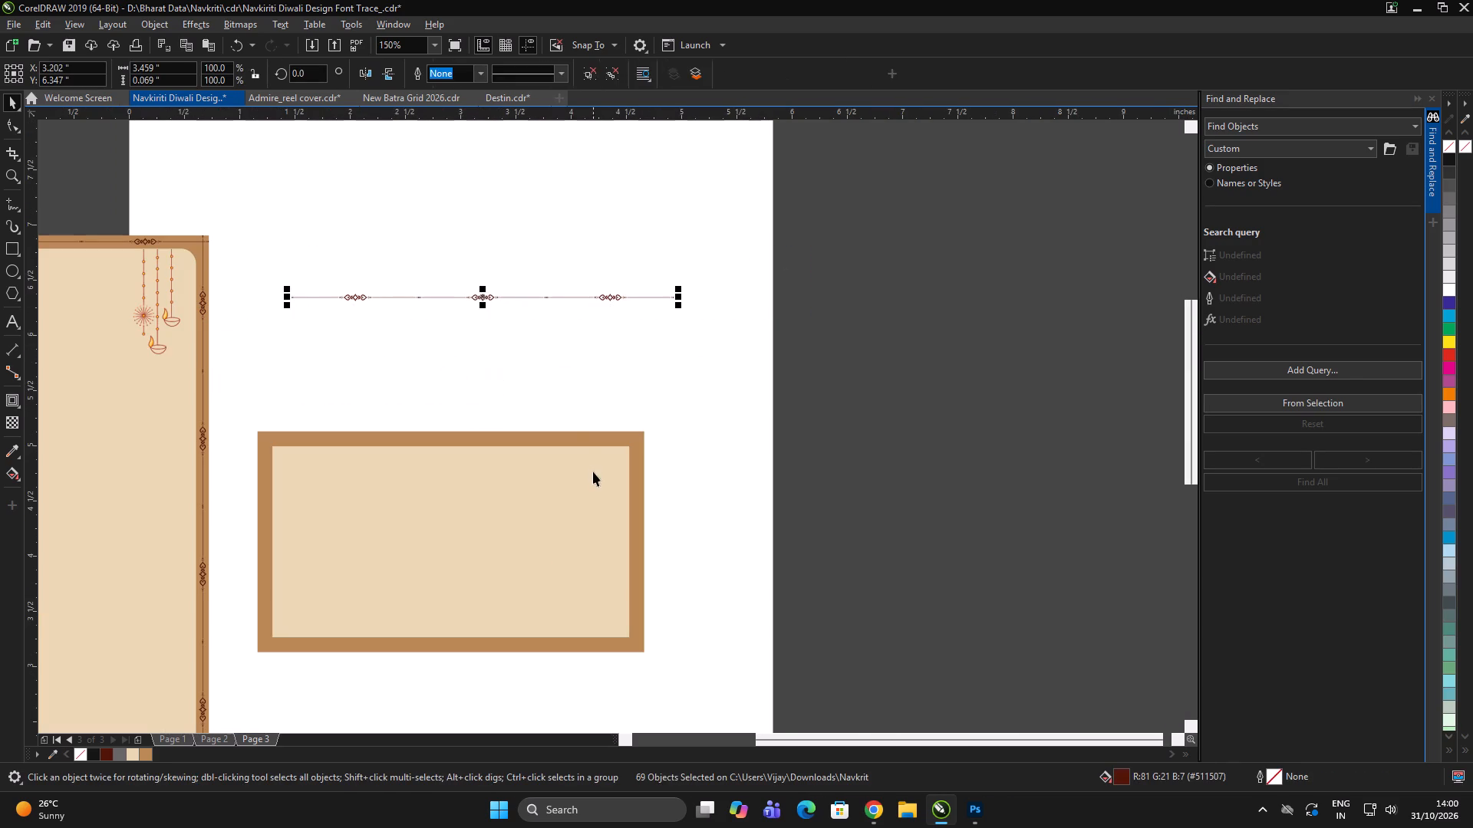
# Centre the grouped ornament strip horizontally on the brown-bordered card.
pyautogui.keyDown('shift'); pyautogui.click(575, 439); pyautogui.keyUp('shift')
pyautogui.press('c')
pyautogui.click(832, 376)
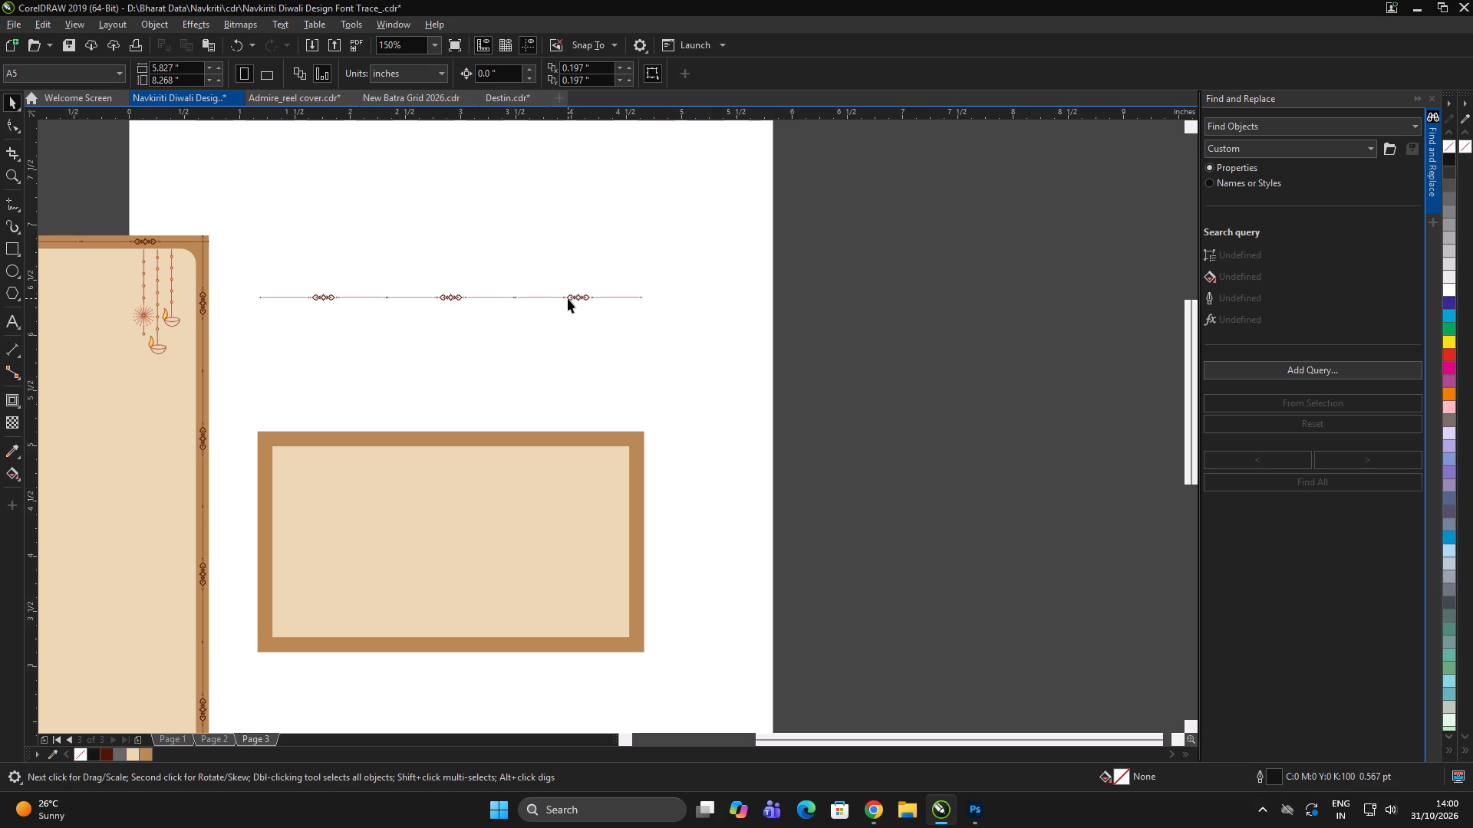